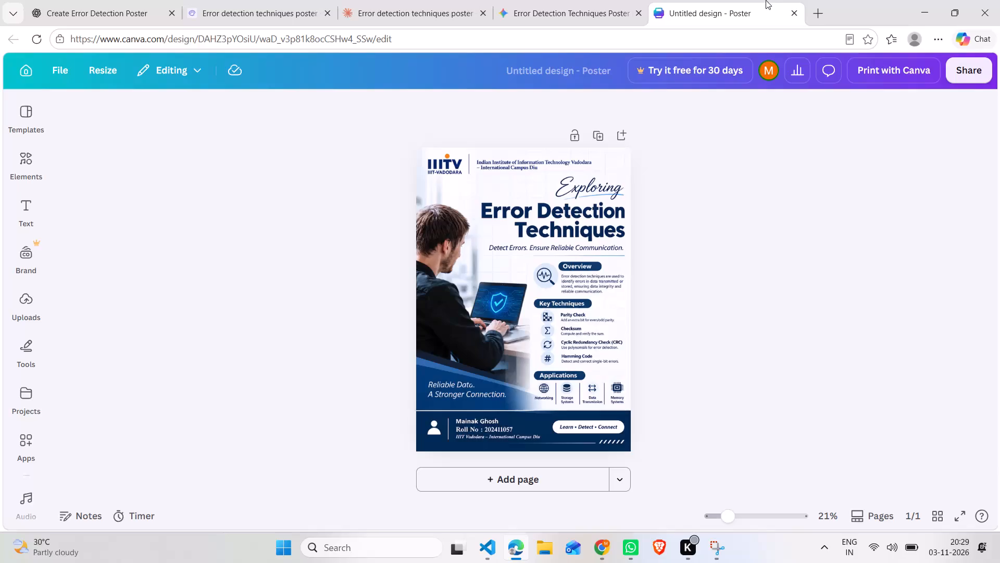
Search the web in a new tab for "how to convert to landscape in canva".
{"action": "key", "text": "ctrl+t"}
{"action": "type", "text": "how"}
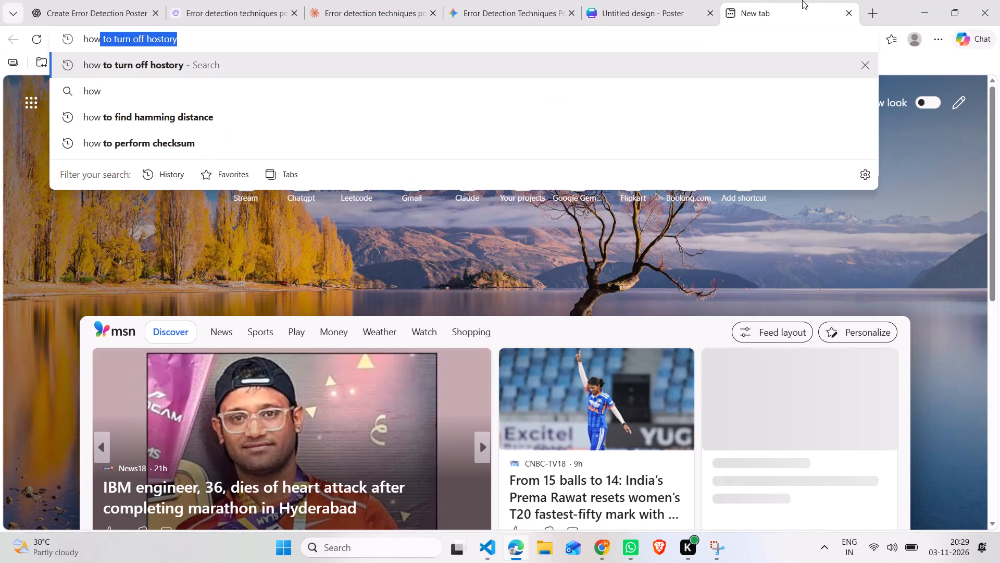
{"action": "key", "text": "space"}
{"action": "type", "text": "o="}
{"action": "key", "text": "BackSpace"}
{"action": "key", "text": "BackSpace"}
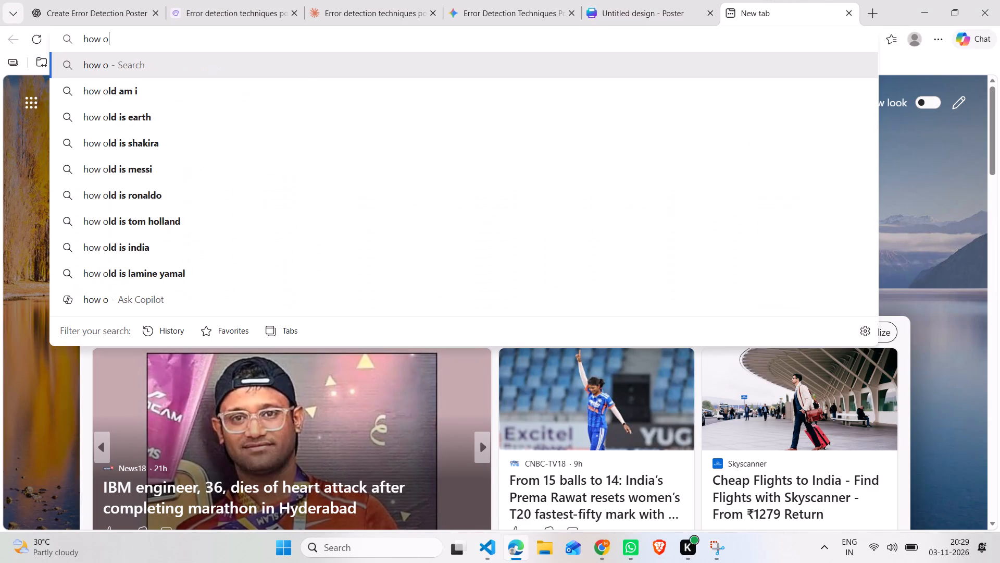
{"action": "type", "text": "5o"}
{"action": "key", "text": "space"}
{"action": "key", "text": "BackSpace"}
{"action": "key", "text": "BackSpace"}
{"action": "key", "text": "BackSpace"}
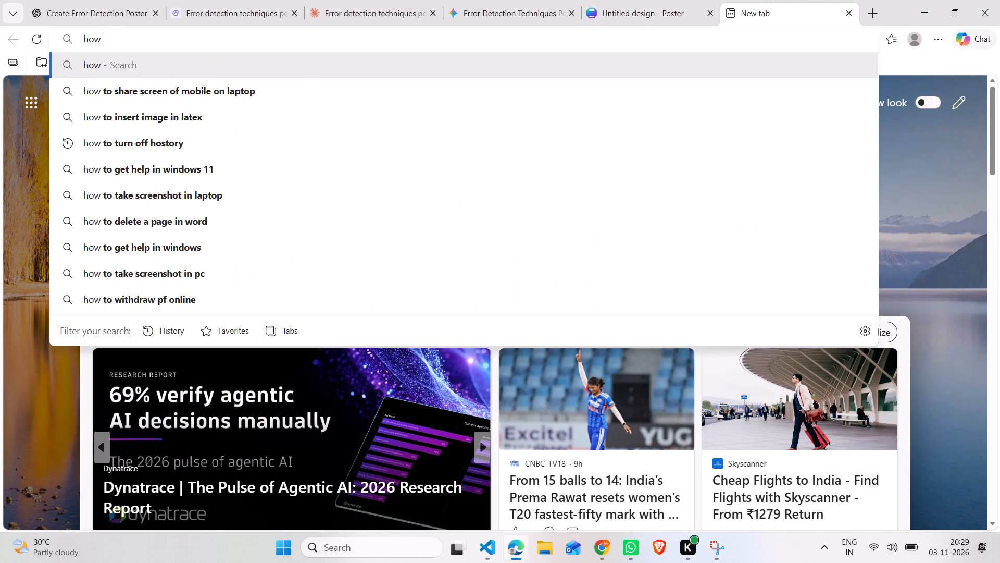
{"action": "type", "text": "to co"}
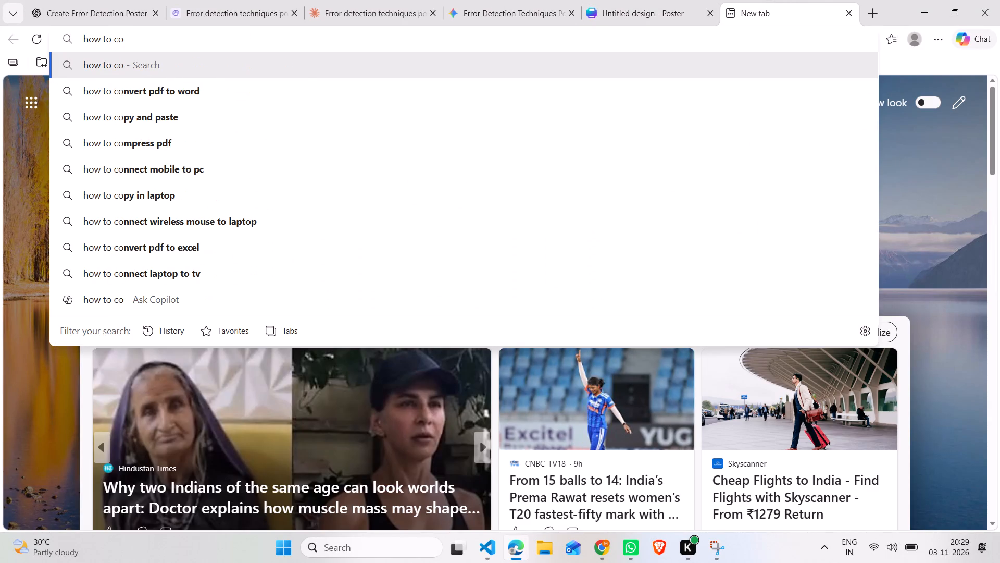
{"action": "type", "text": "nvery"}
{"action": "key", "text": "space"}
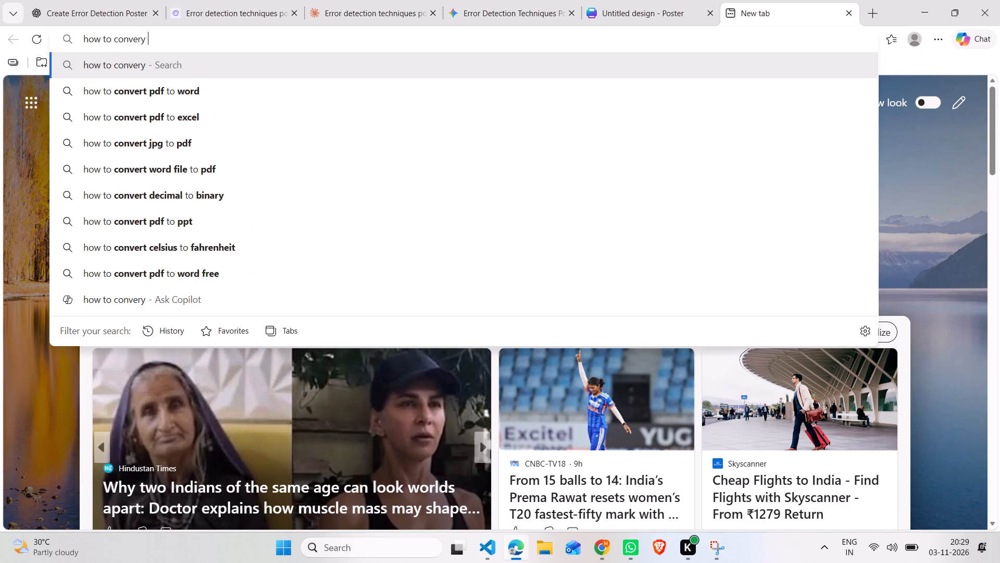
{"action": "key", "text": "BackSpace"}
{"action": "key", "text": "BackSpace"}
{"action": "type", "text": "t"}
{"action": "key", "text": "space"}
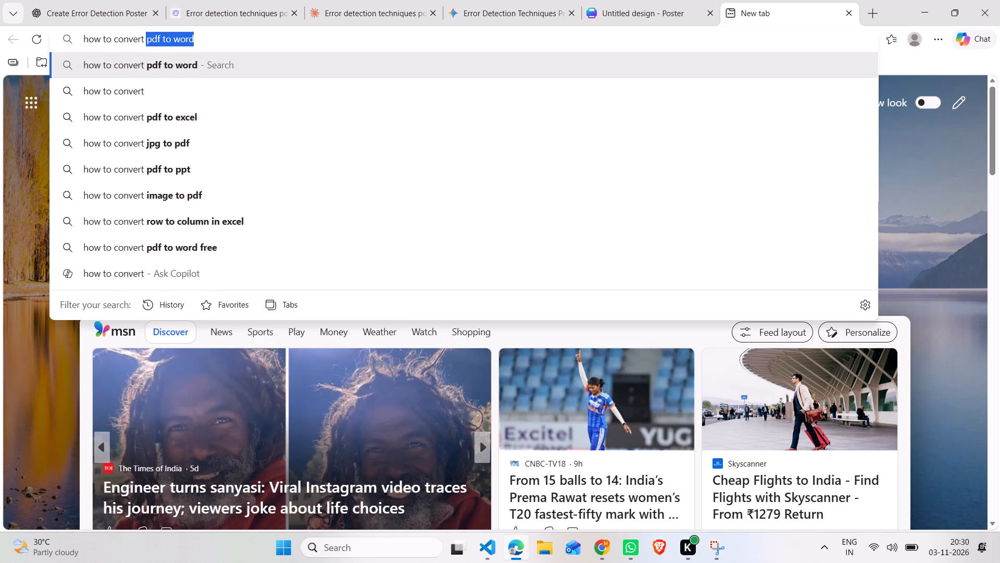
{"action": "type", "text": "to ladn"}
{"action": "key", "text": "BackSpace"}
{"action": "key", "text": "BackSpace"}
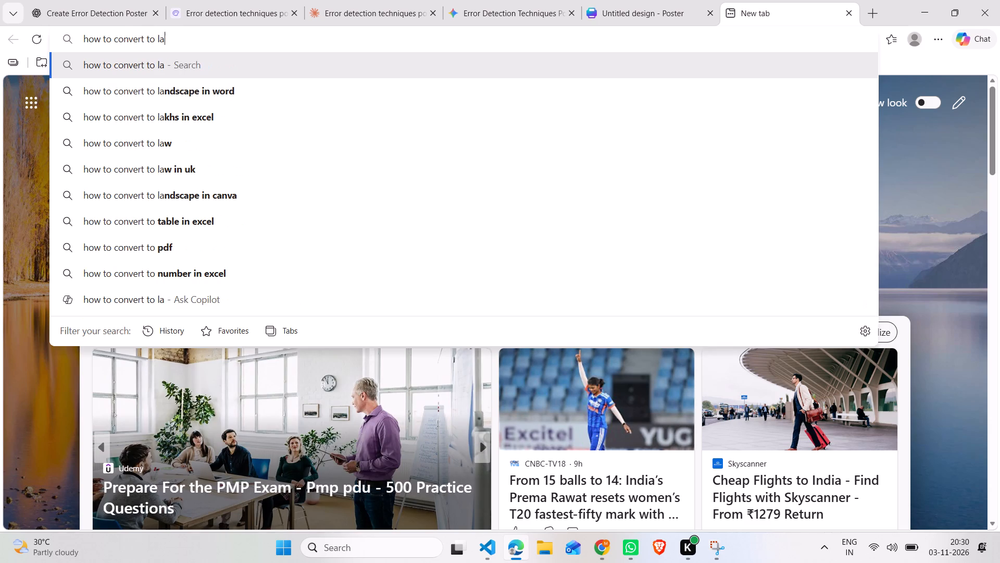
{"action": "type", "text": "nd"}
{"action": "type", "text": "scape"}
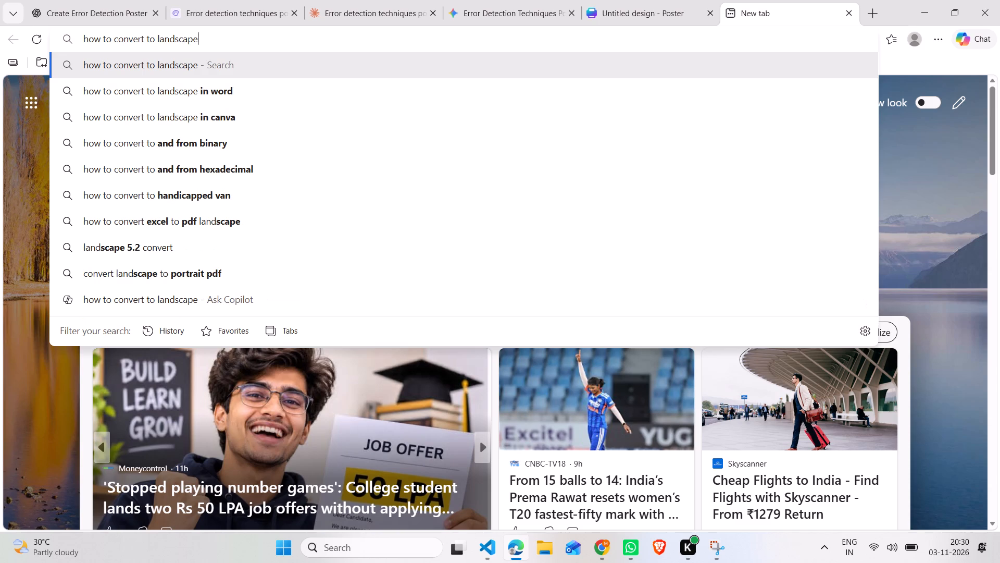
{"action": "key", "text": "space"}
{"action": "key", "text": "Down"}
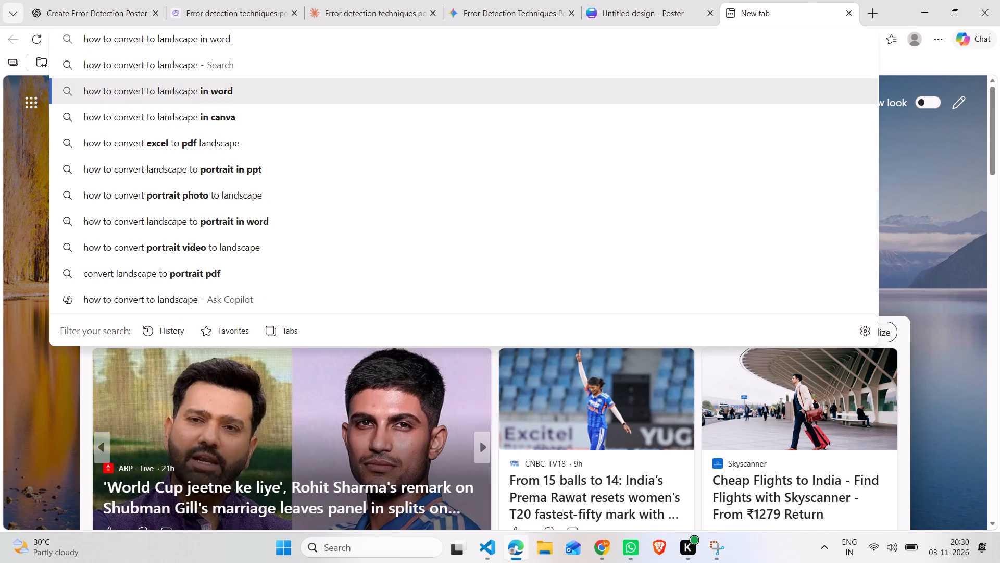
{"action": "key", "text": "Down"}
{"action": "key", "text": "Return"}
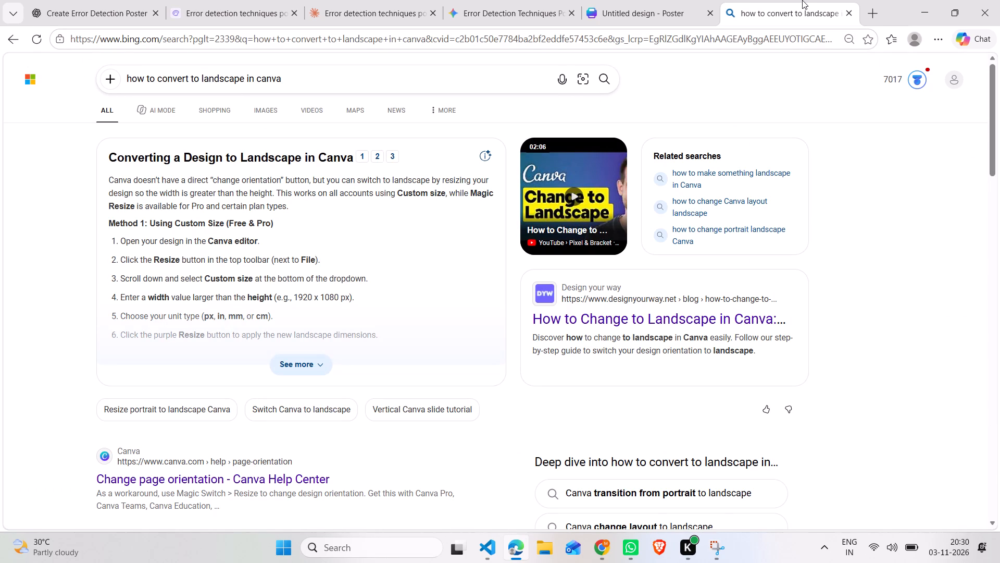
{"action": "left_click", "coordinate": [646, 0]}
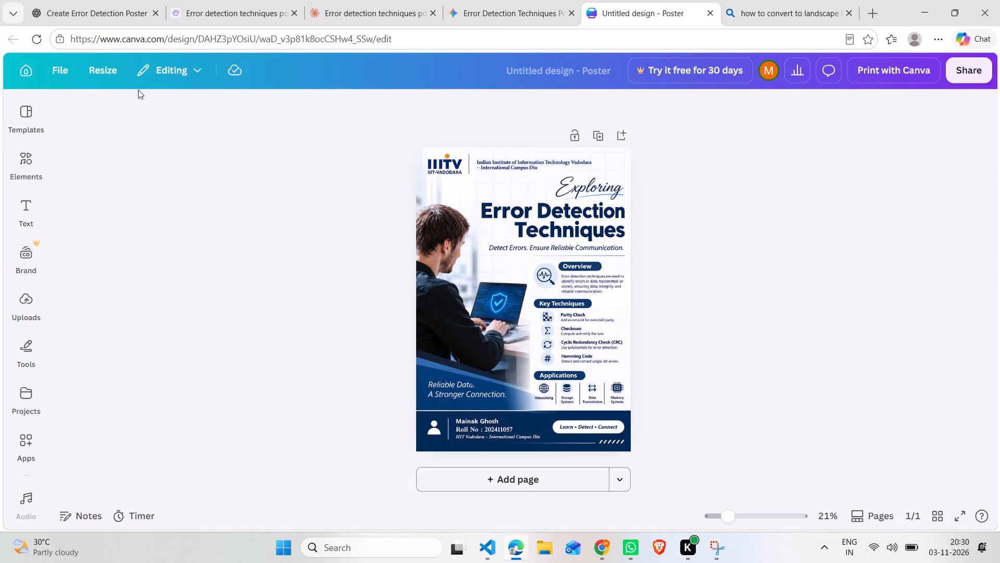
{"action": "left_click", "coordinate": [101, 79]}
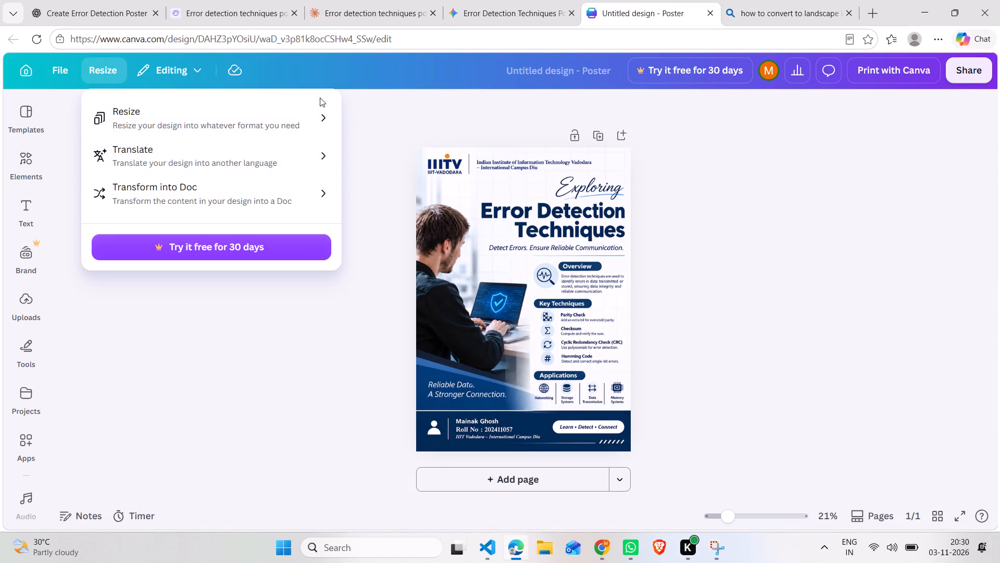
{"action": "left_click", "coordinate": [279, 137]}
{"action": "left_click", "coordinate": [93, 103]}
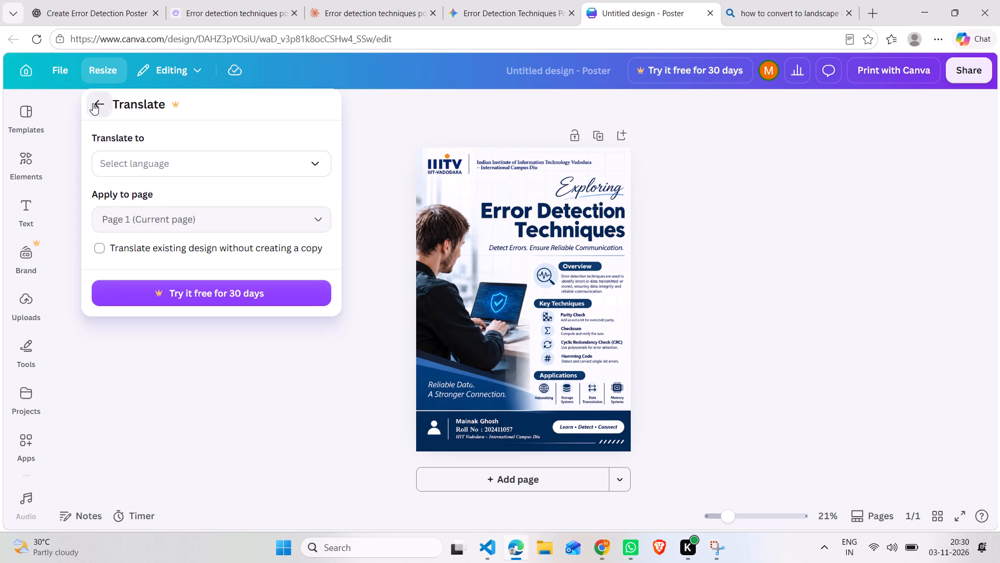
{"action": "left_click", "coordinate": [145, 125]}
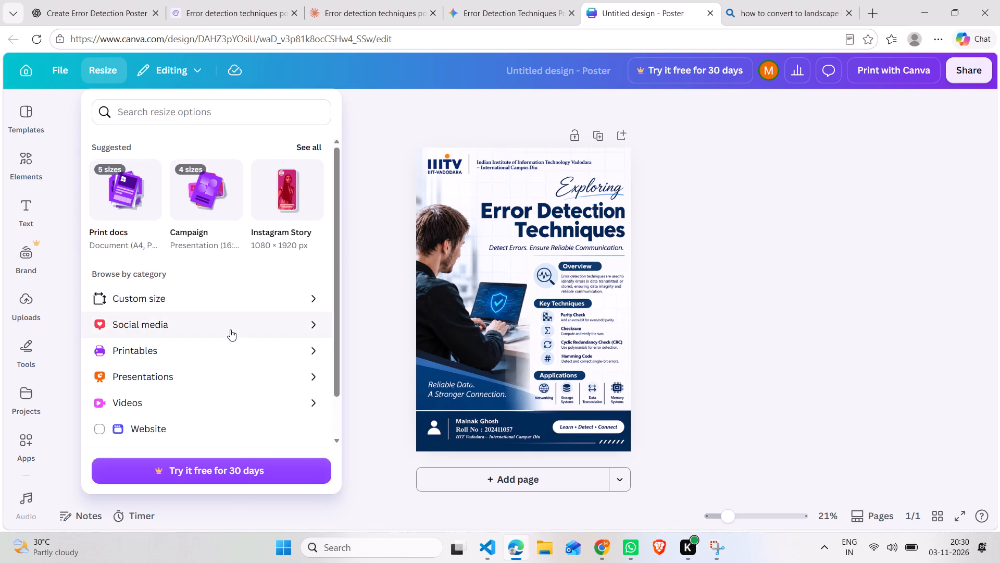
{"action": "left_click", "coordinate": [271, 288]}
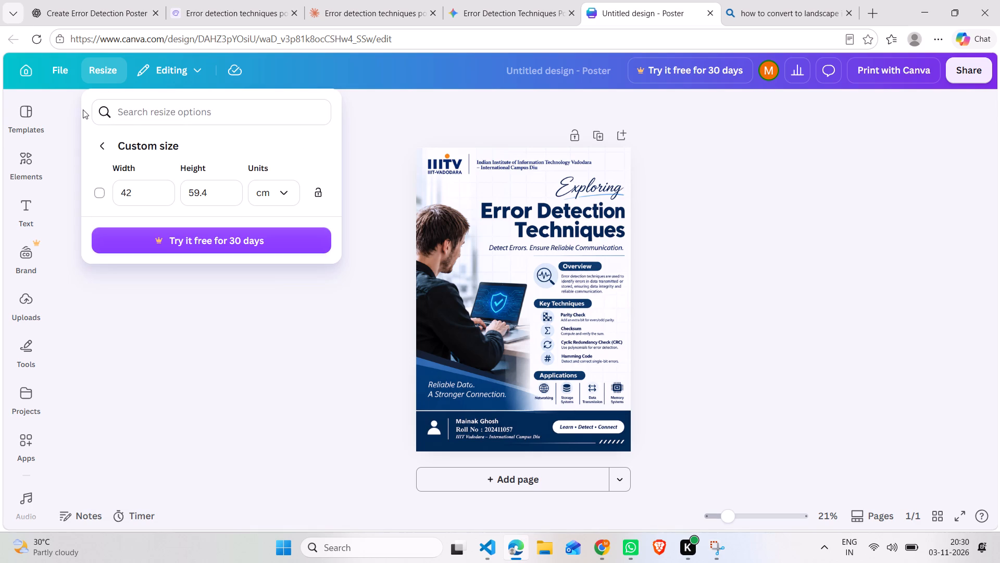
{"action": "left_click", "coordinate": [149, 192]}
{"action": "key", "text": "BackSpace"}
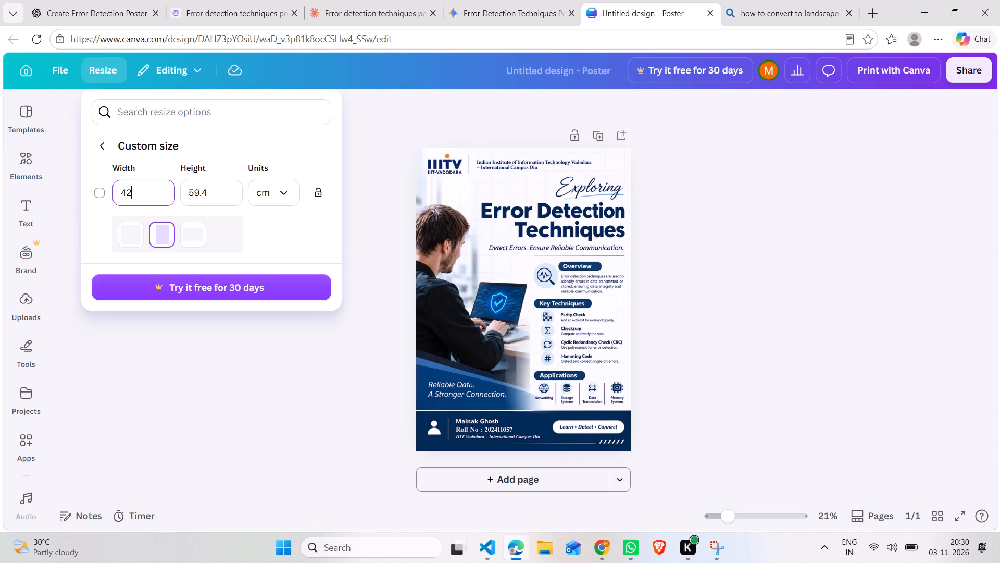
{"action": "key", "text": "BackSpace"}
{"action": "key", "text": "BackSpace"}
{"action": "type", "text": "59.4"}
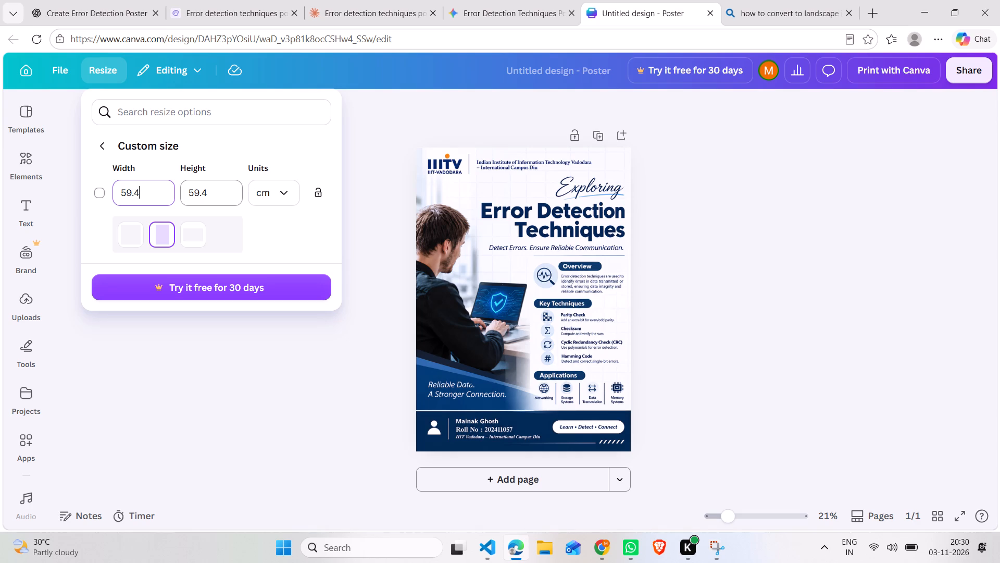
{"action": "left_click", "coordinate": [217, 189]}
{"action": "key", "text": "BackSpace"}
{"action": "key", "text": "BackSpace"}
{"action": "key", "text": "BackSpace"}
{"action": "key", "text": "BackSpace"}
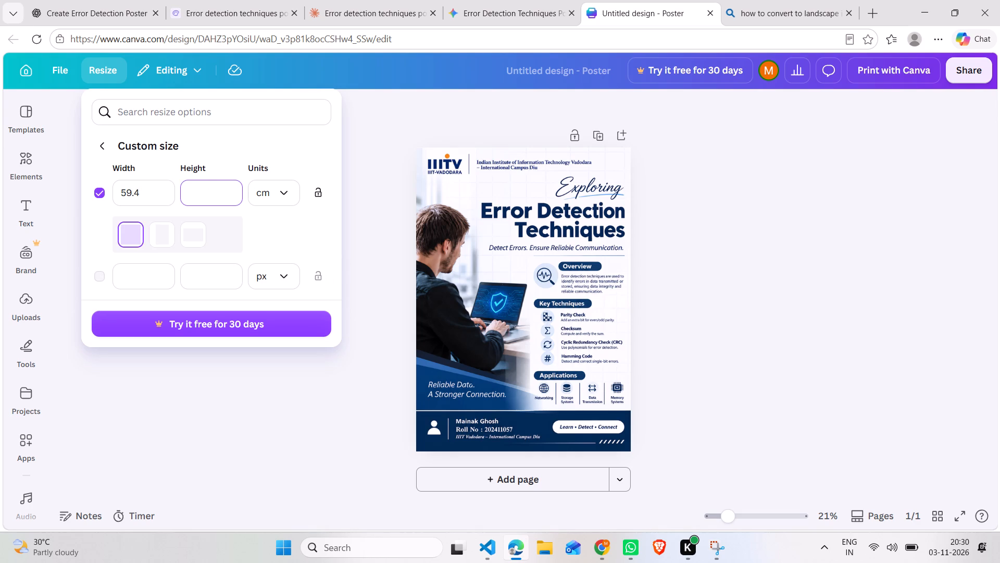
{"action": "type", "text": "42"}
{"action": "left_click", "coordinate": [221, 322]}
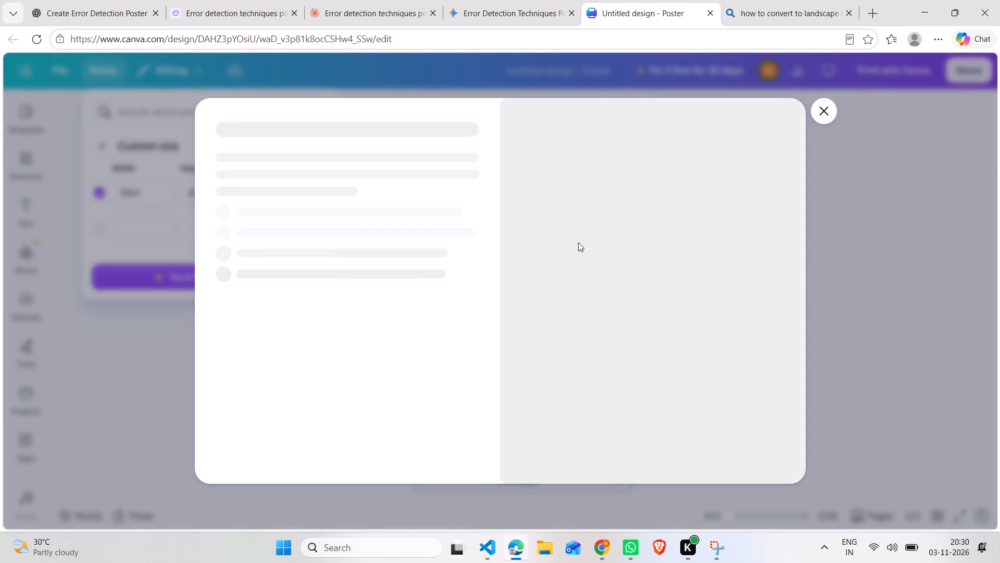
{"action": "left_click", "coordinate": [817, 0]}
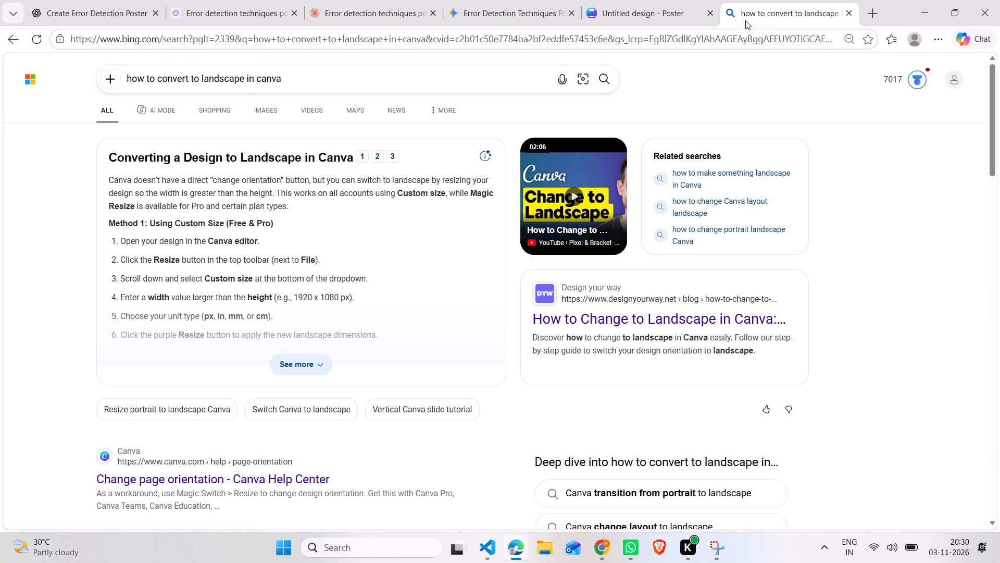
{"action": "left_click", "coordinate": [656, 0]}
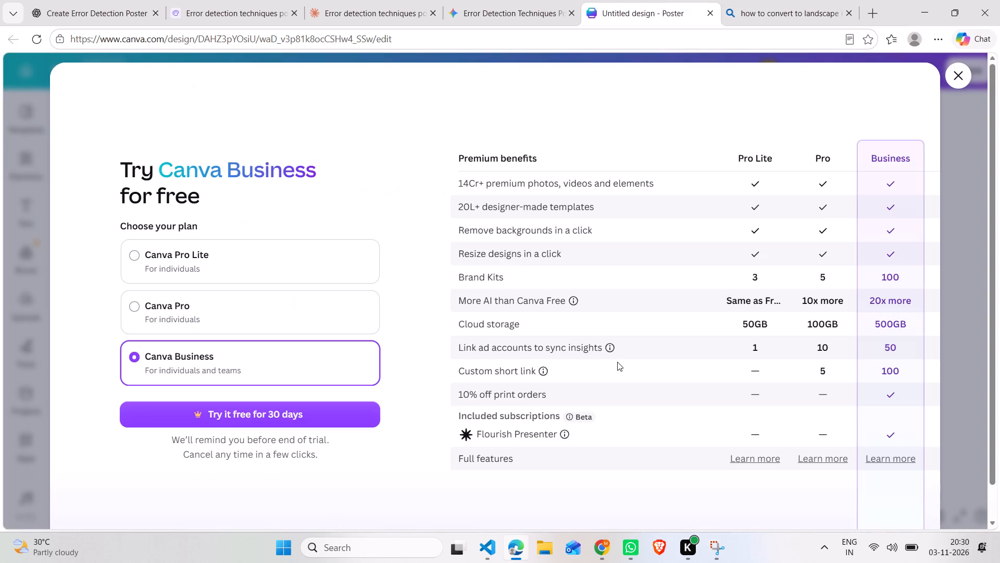
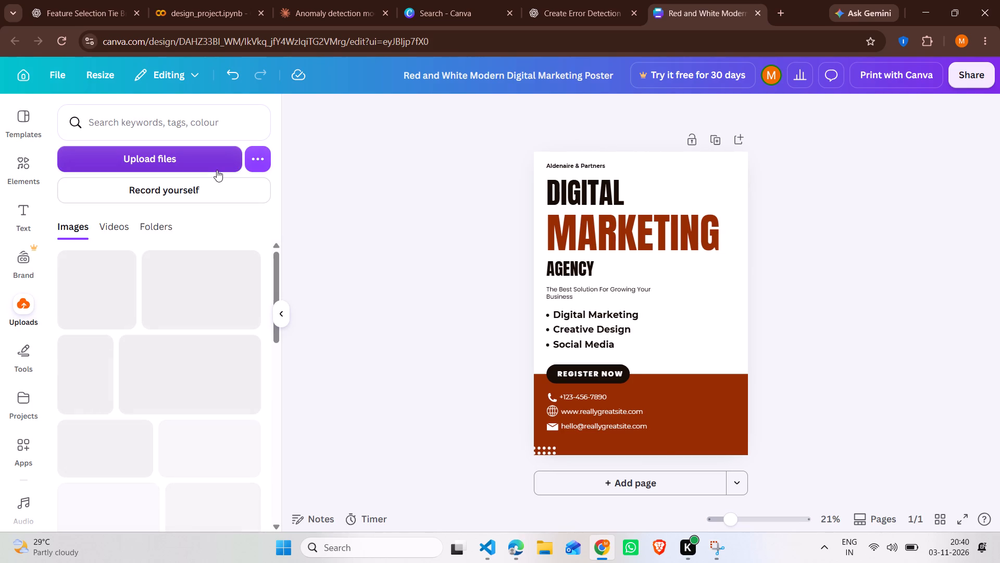
{"action": "left_click", "coordinate": [224, 159]}
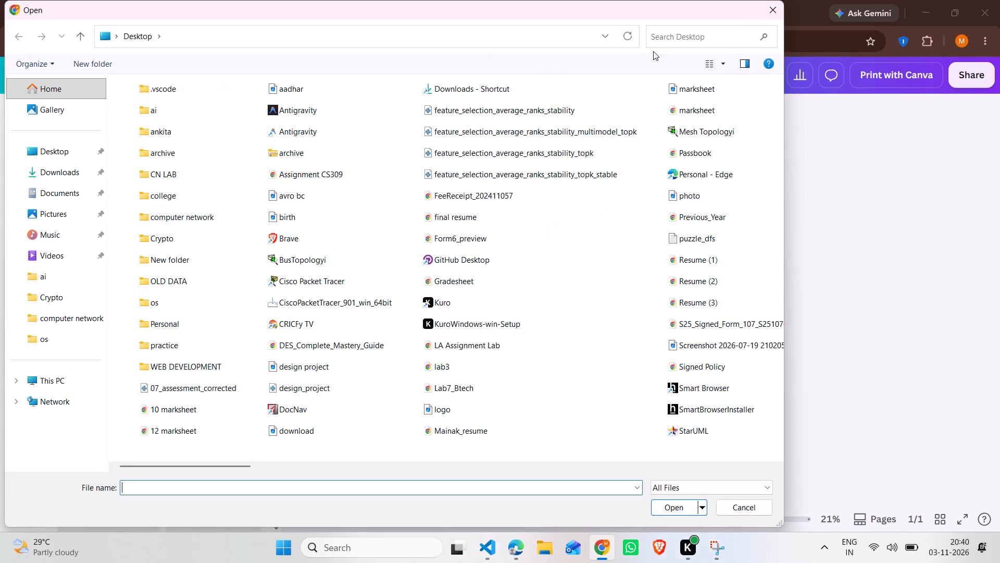
{"action": "left_click_drag", "start_coordinate": [663, 45], "coordinate": [681, 43]}
{"action": "left_click", "coordinate": [681, 43]}
{"action": "left_click", "coordinate": [692, 37]}
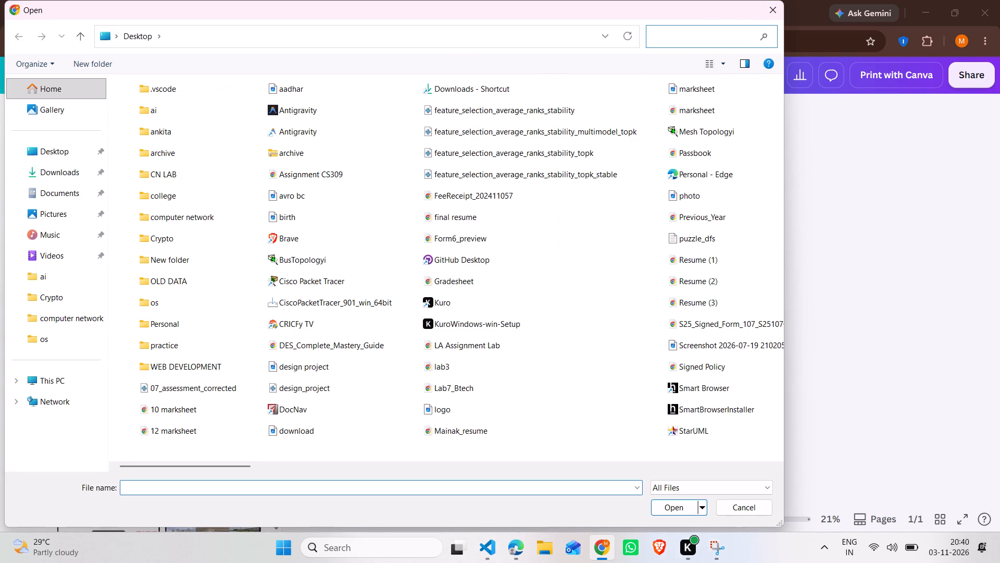
{"action": "type", "text": "lo"}
{"action": "type", "text": "go"}
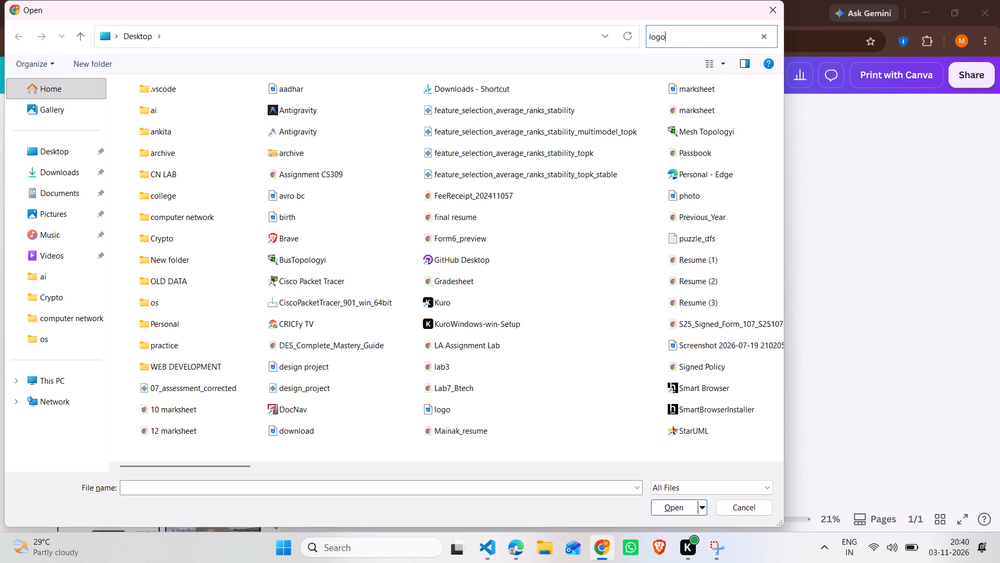
{"action": "double_click", "coordinate": [391, 84]}
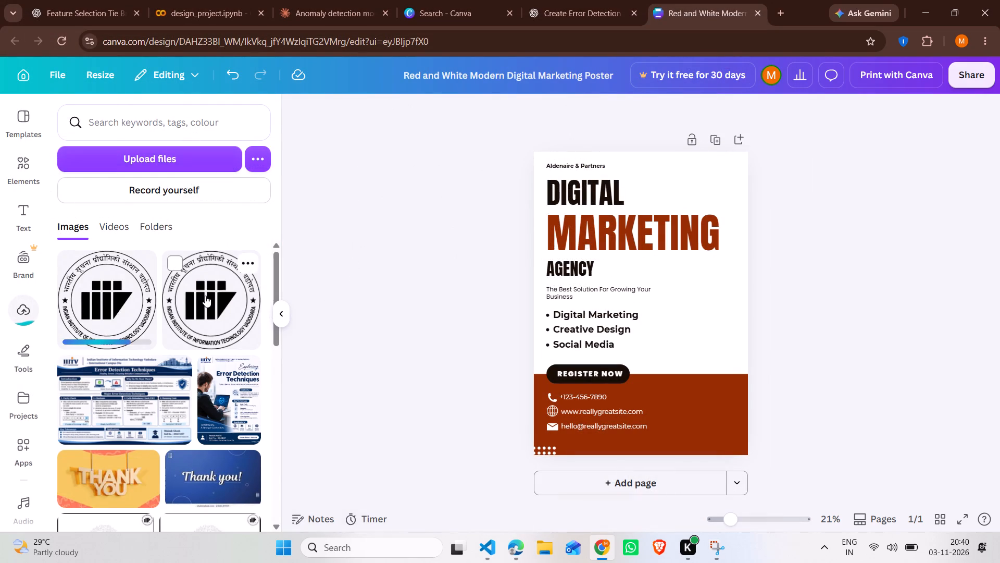
Place the uploaded college logo on the poster, shrink it to about half size and position it in the poster's upper right corner.
{"action": "left_click", "coordinate": [205, 296]}
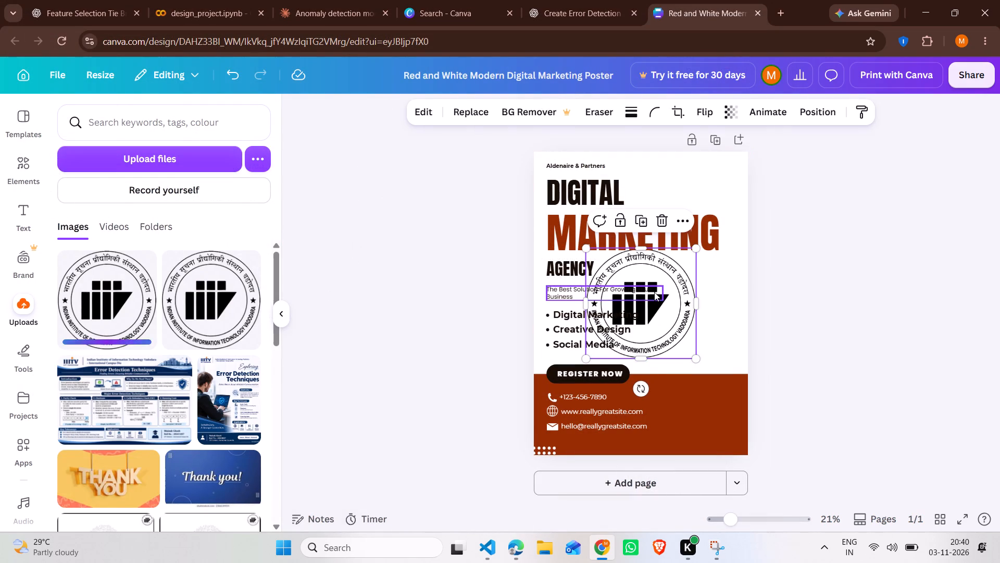
{"action": "left_click_drag", "start_coordinate": [673, 321], "coordinate": [729, 231]}
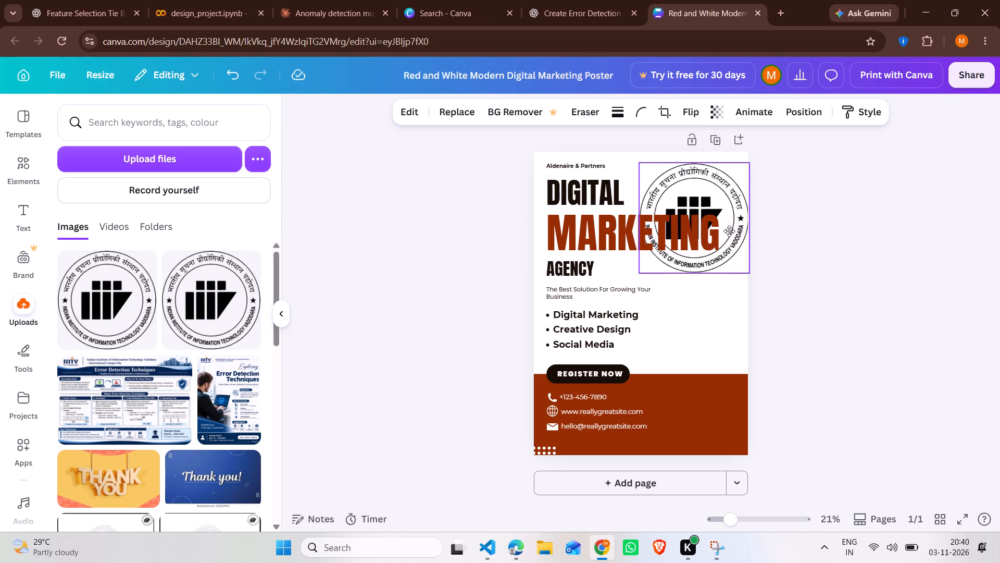
{"action": "left_click_drag", "start_coordinate": [729, 231], "coordinate": [731, 215]}
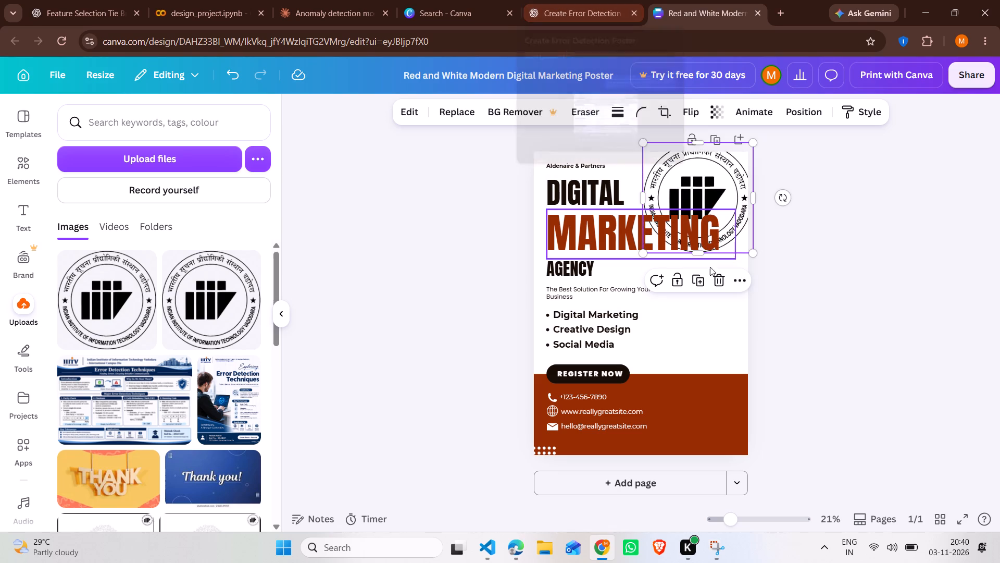
{"action": "left_click_drag", "start_coordinate": [644, 249], "coordinate": [693, 197]}
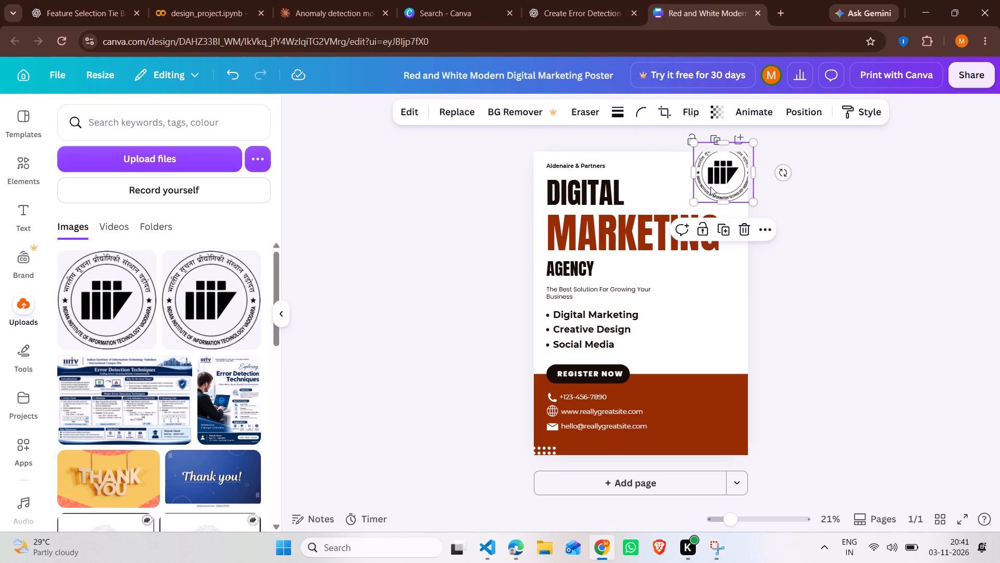
{"action": "left_click_drag", "start_coordinate": [722, 179], "coordinate": [720, 183]}
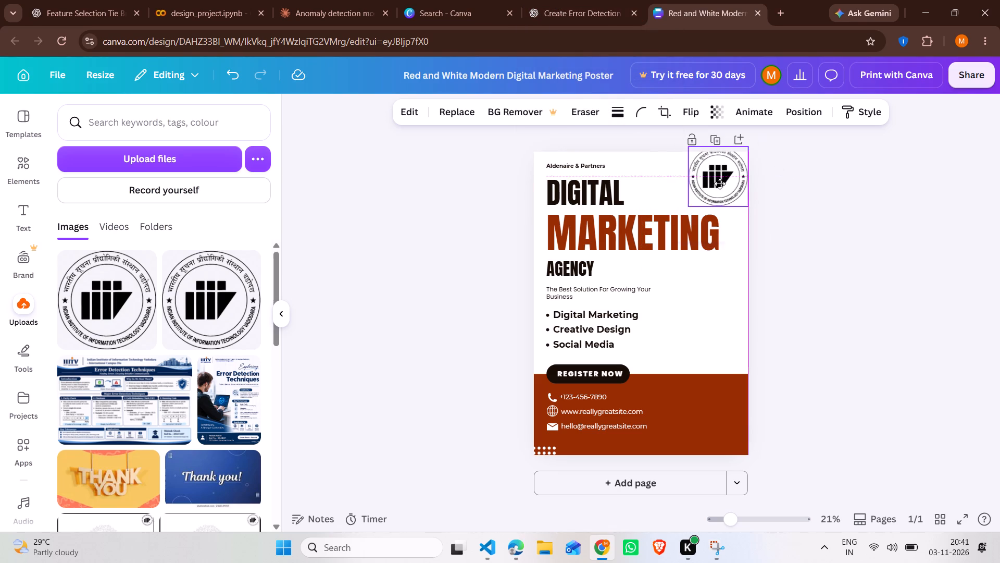
{"action": "left_click_drag", "start_coordinate": [720, 183], "coordinate": [710, 190]}
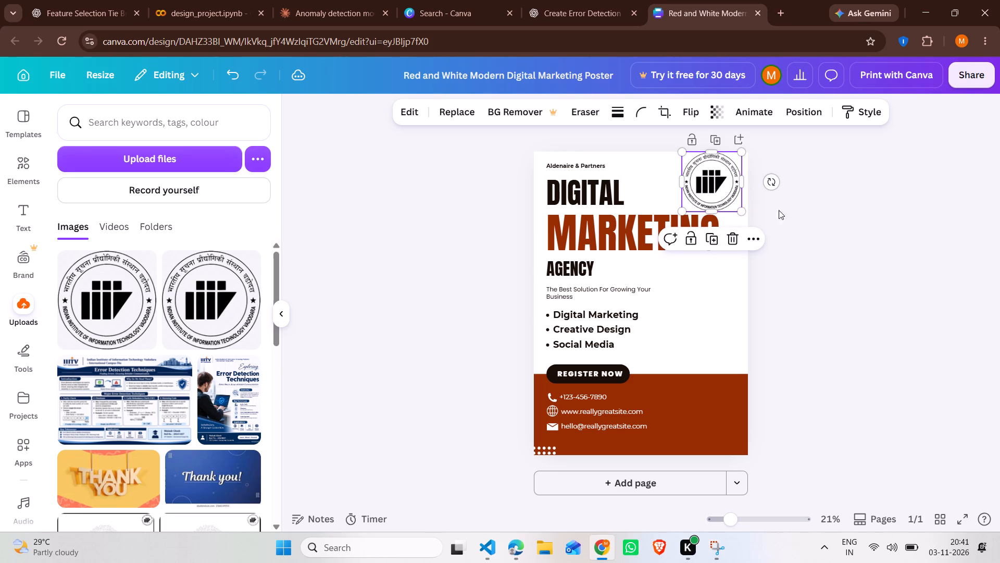
{"action": "left_click", "coordinate": [842, 219]}
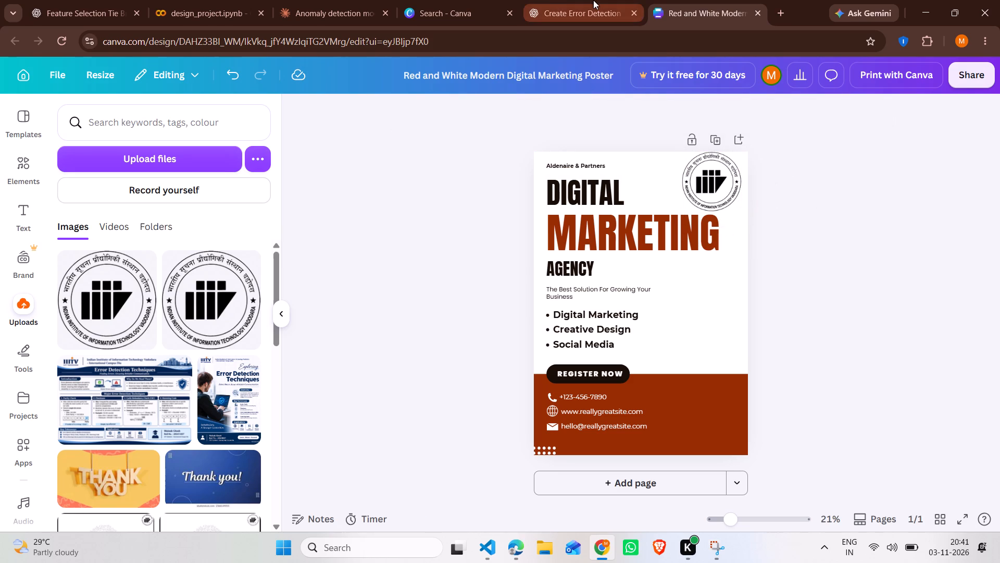
Add a plain text box to the poster.
{"action": "left_click", "coordinate": [18, 197]}
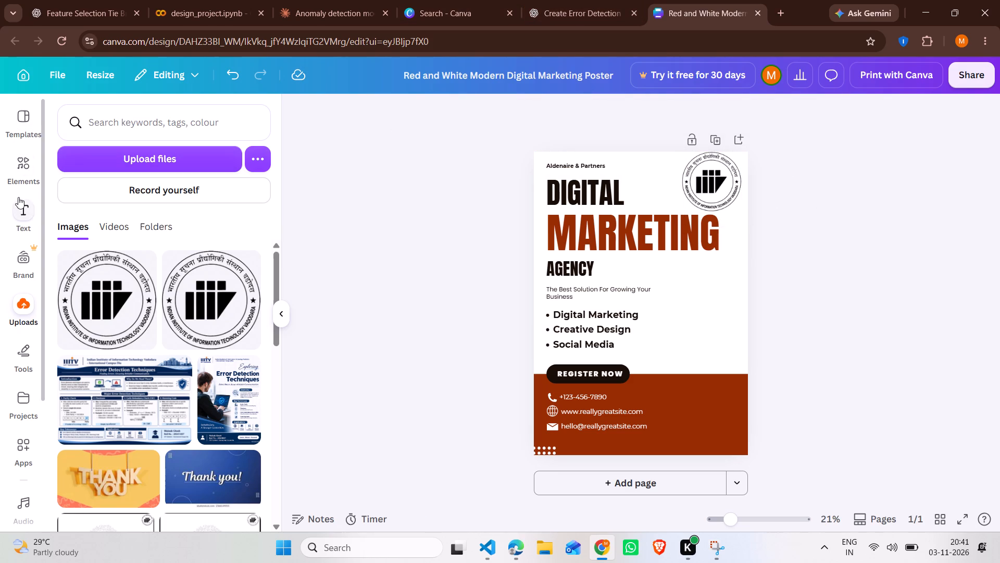
{"action": "left_click", "coordinate": [203, 165]}
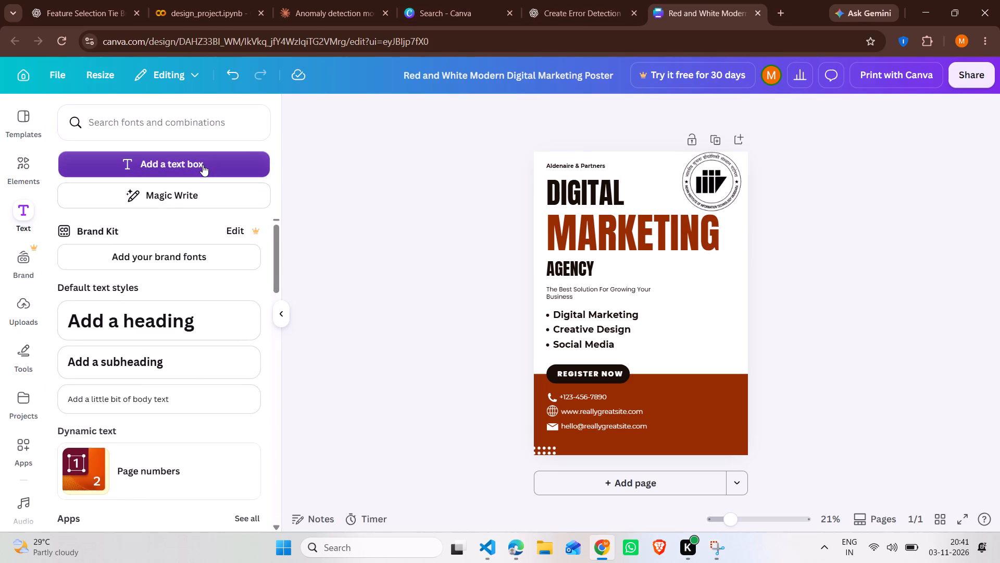
Delete the "Aldenaire & Partners" text above the poster's title.
{"action": "left_click", "coordinate": [574, 165]}
{"action": "key", "text": "backslash"}
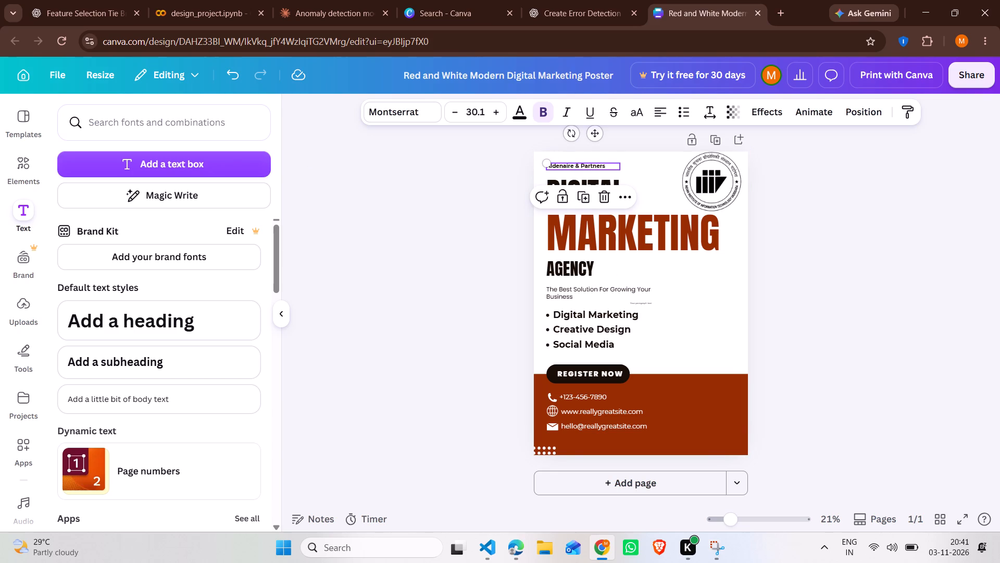
{"action": "key", "text": "BackSpace"}
Add another text box, enlarge its text to about size 31.8 and move it above the word DIGITAL in the poster's upper left.
{"action": "left_click", "coordinate": [167, 173]}
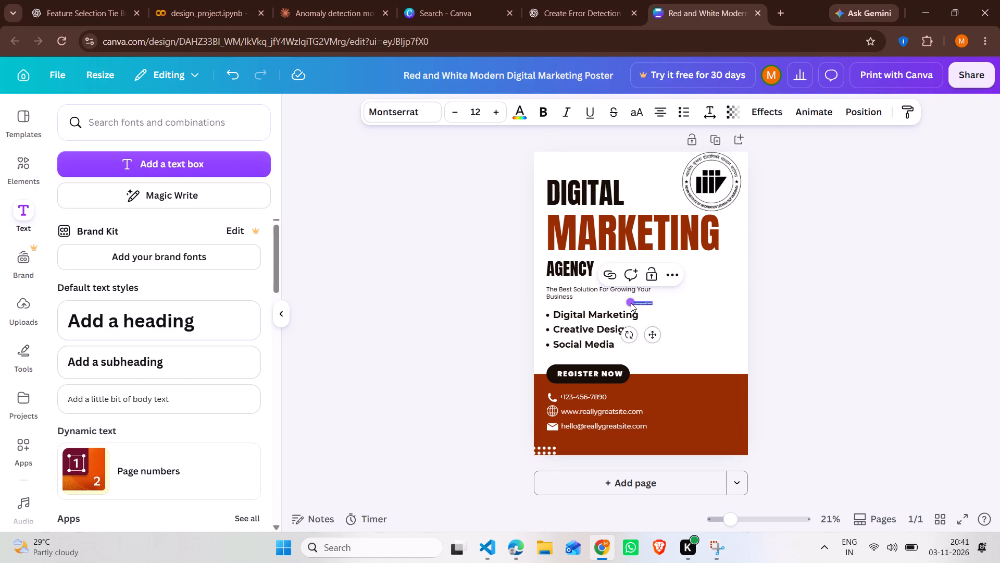
{"action": "left_click_drag", "start_coordinate": [630, 301], "coordinate": [600, 272]}
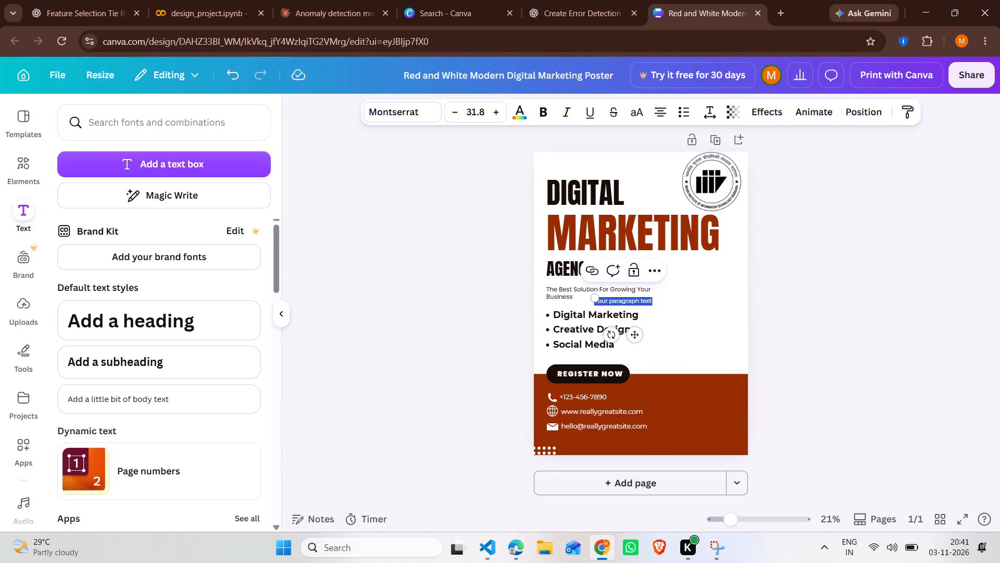
{"action": "left_click_drag", "start_coordinate": [635, 330], "coordinate": [619, 223]}
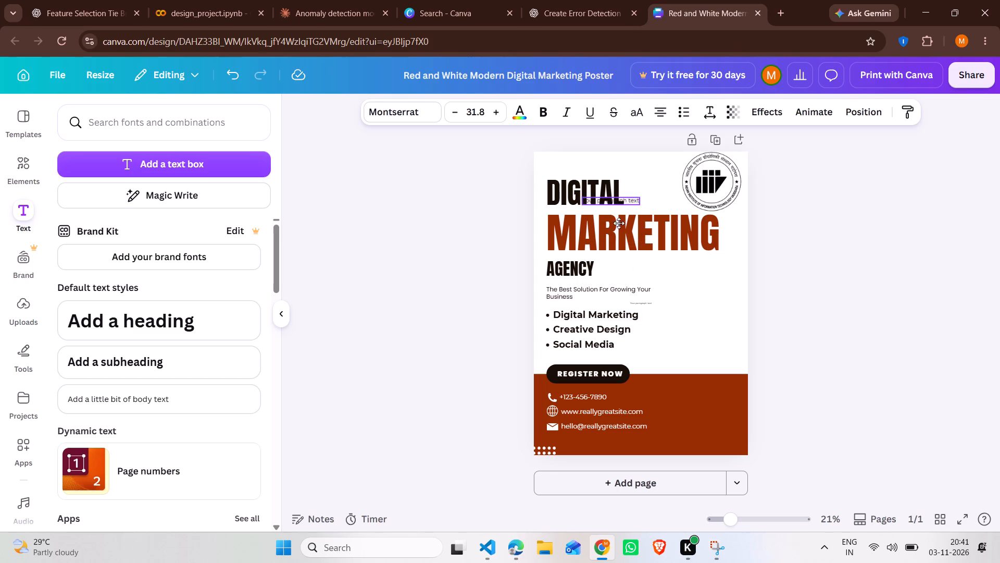
{"action": "left_click_drag", "start_coordinate": [619, 223], "coordinate": [587, 191]}
Glance at the ChatGPT poster, and search Google in a new tab for the suggested query "iiitvicd".
{"action": "left_click", "coordinate": [560, 0]}
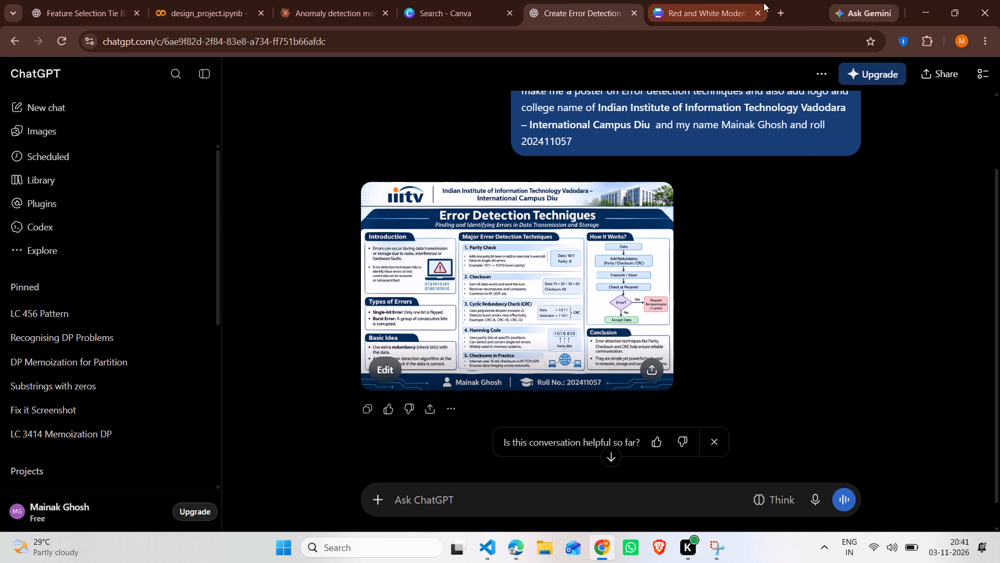
{"action": "left_click", "coordinate": [778, 3]}
{"action": "type", "text": "ii"}
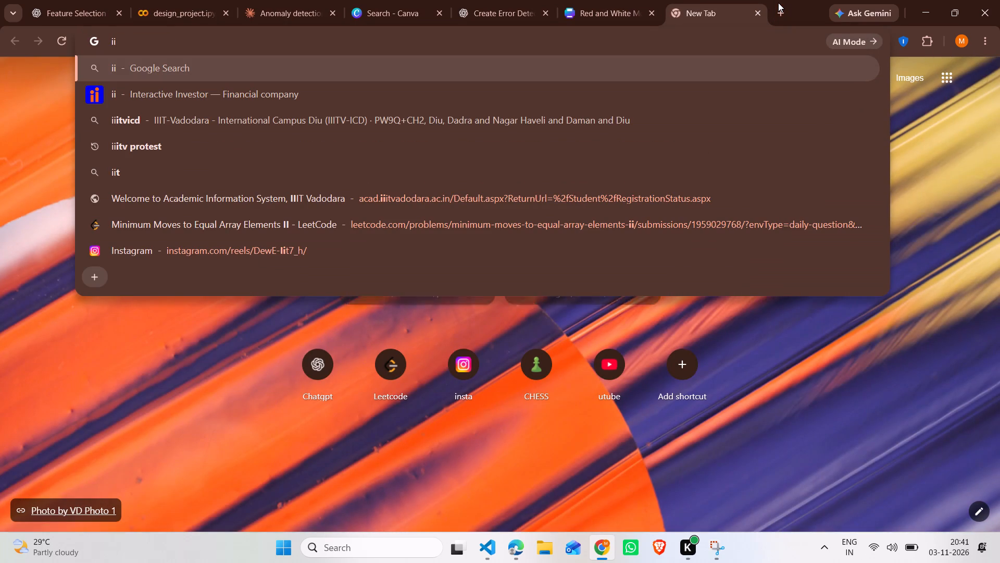
{"action": "key", "text": "Down"}
{"action": "key", "text": "Down"}
{"action": "key", "text": "Return"}
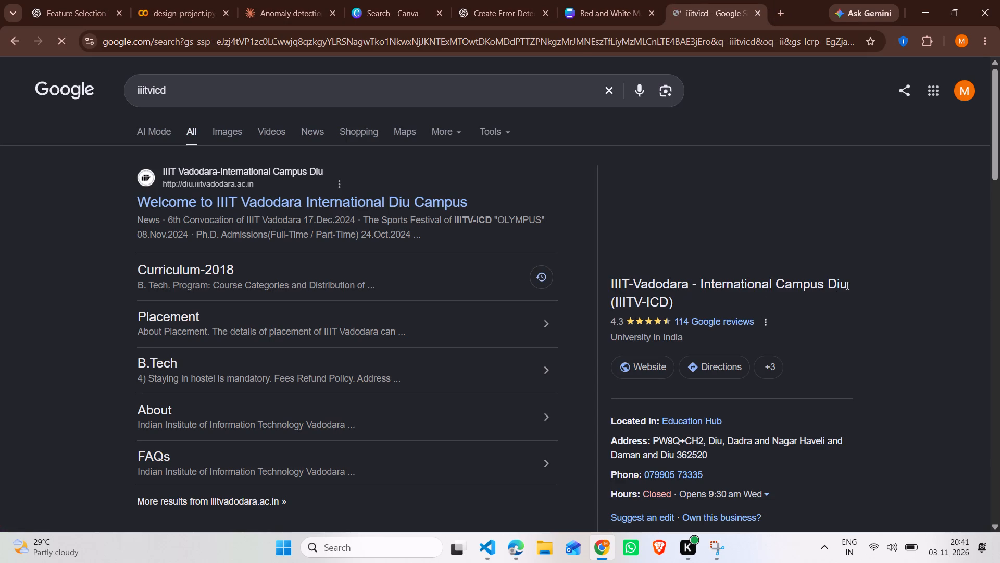
Copy the college name "IIIT-Vadodara - International Campus Diu" from the Google result, without the bracketed abbreviation.
{"action": "left_click_drag", "start_coordinate": [849, 285], "coordinate": [626, 280]}
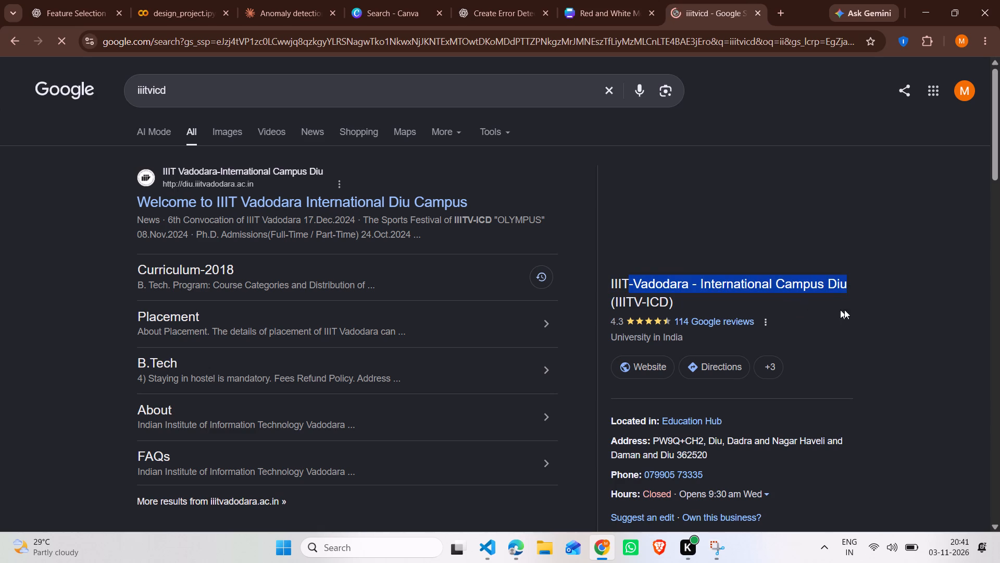
{"action": "left_click", "coordinate": [849, 284]}
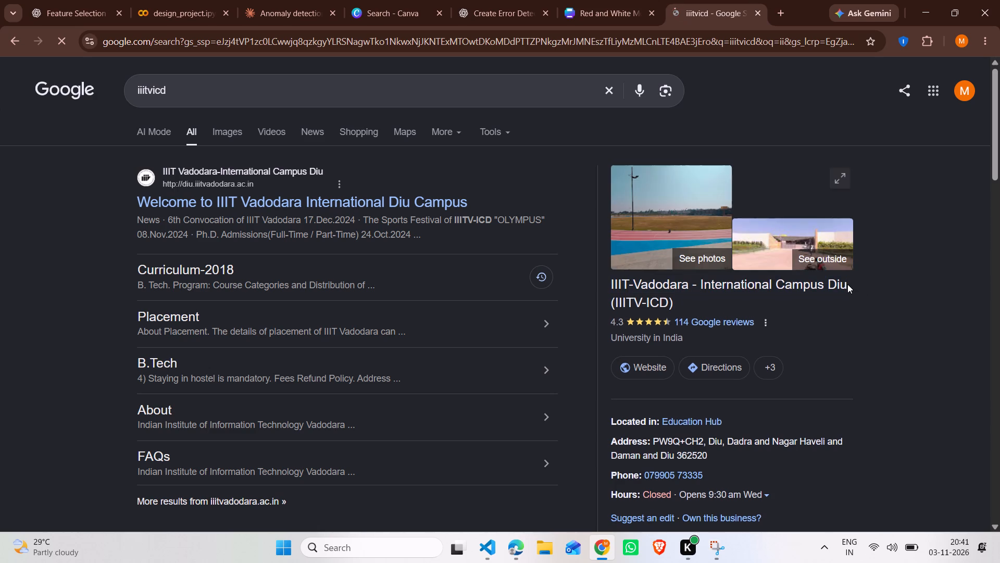
{"action": "left_click_drag", "start_coordinate": [847, 284], "coordinate": [592, 285]}
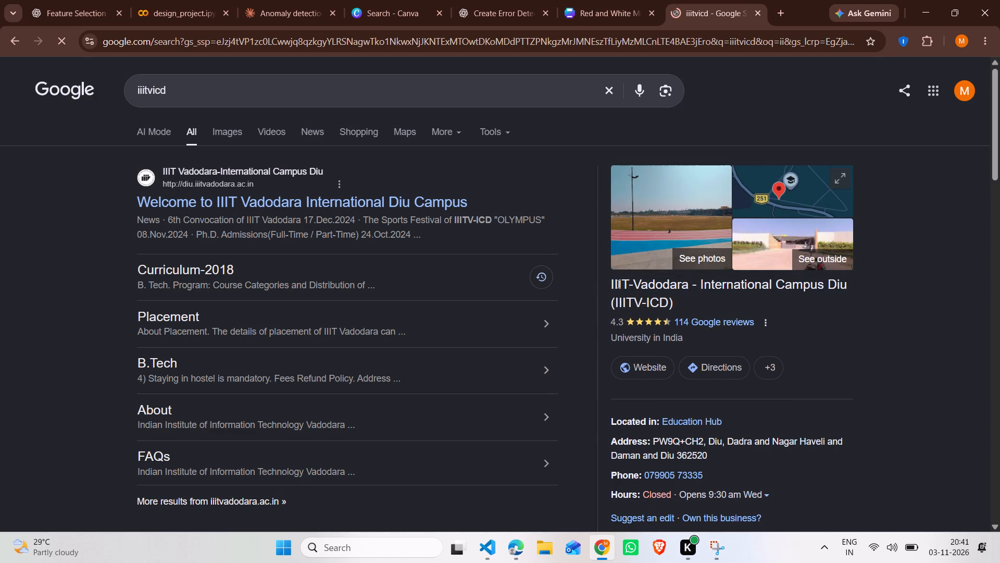
{"action": "triple_click", "coordinate": [621, 282]}
{"action": "left_click", "coordinate": [621, 282]}
{"action": "left_click", "coordinate": [621, 282]}
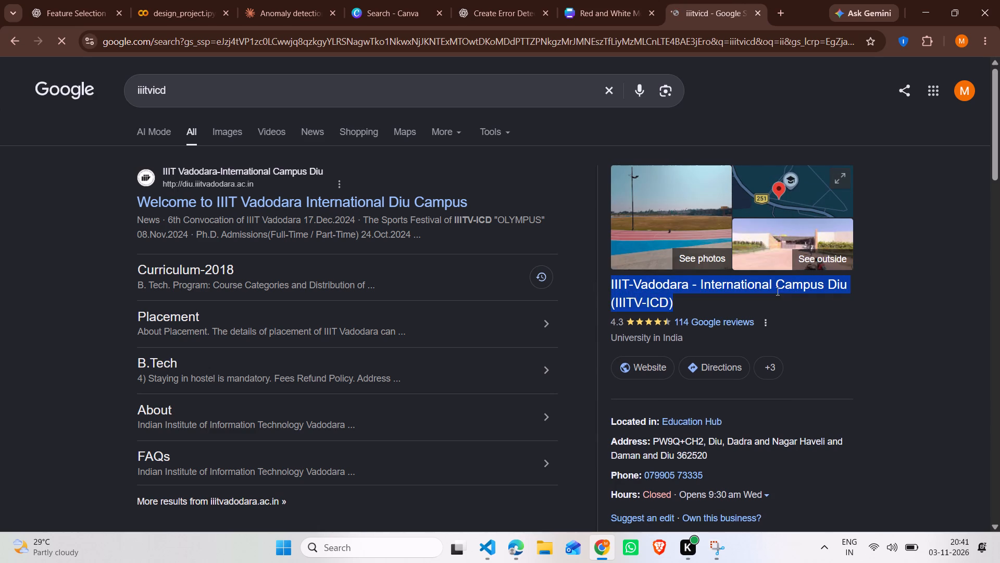
{"action": "left_click", "coordinate": [881, 286]}
{"action": "left_click_drag", "start_coordinate": [847, 285], "coordinate": [719, 298]}
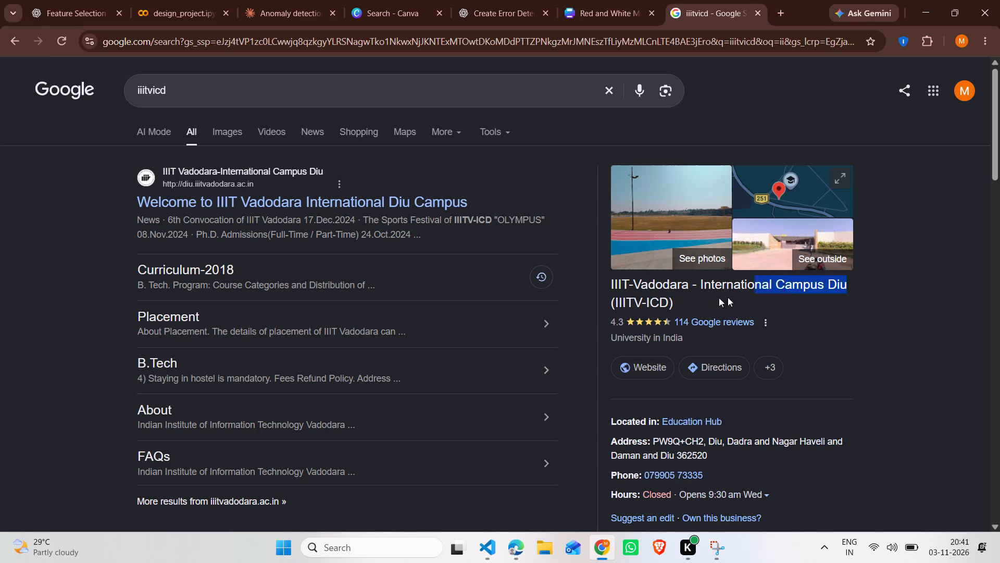
{"action": "left_click_drag", "start_coordinate": [719, 298], "coordinate": [606, 286]}
{"action": "key", "text": "ctrl+c"}
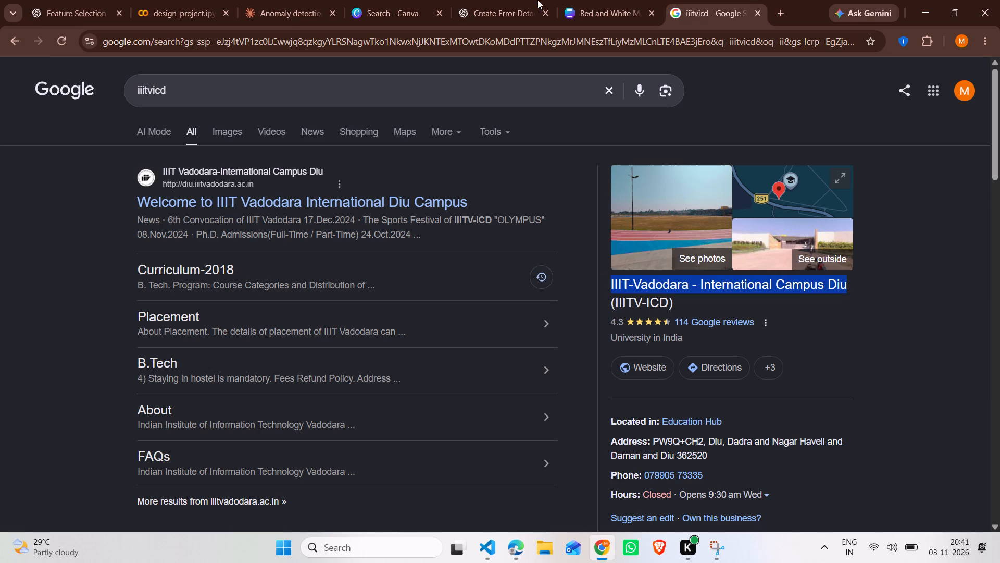
Replace the placeholder text above DIGITAL with the copied college name "IIIT-Vadodara - International Campus Diu" and widen its box to fit one line.
{"action": "left_click", "coordinate": [595, 0]}
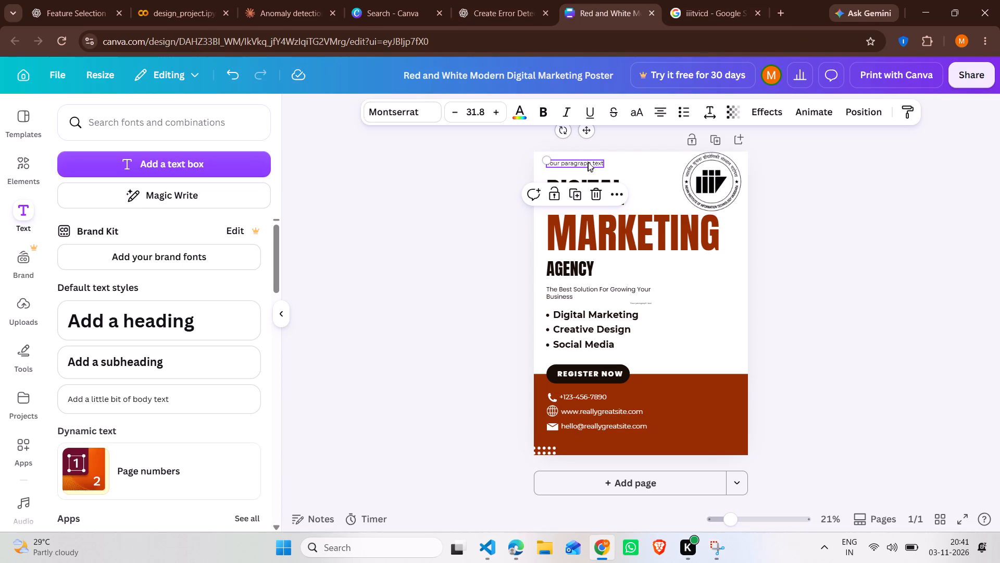
{"action": "left_click", "coordinate": [589, 161]}
{"action": "key", "text": "BackSpace"}
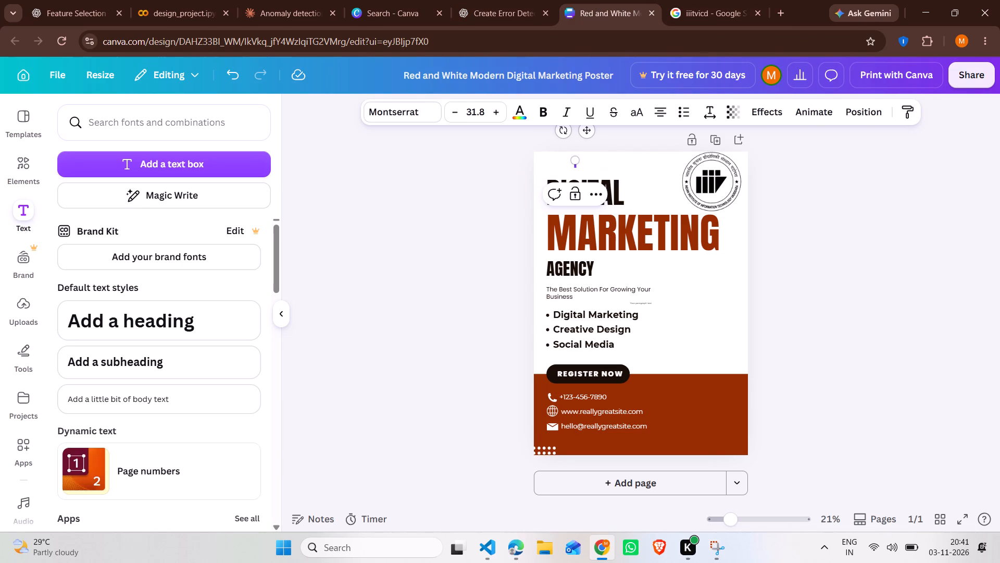
{"action": "key", "text": "ctrl+v"}
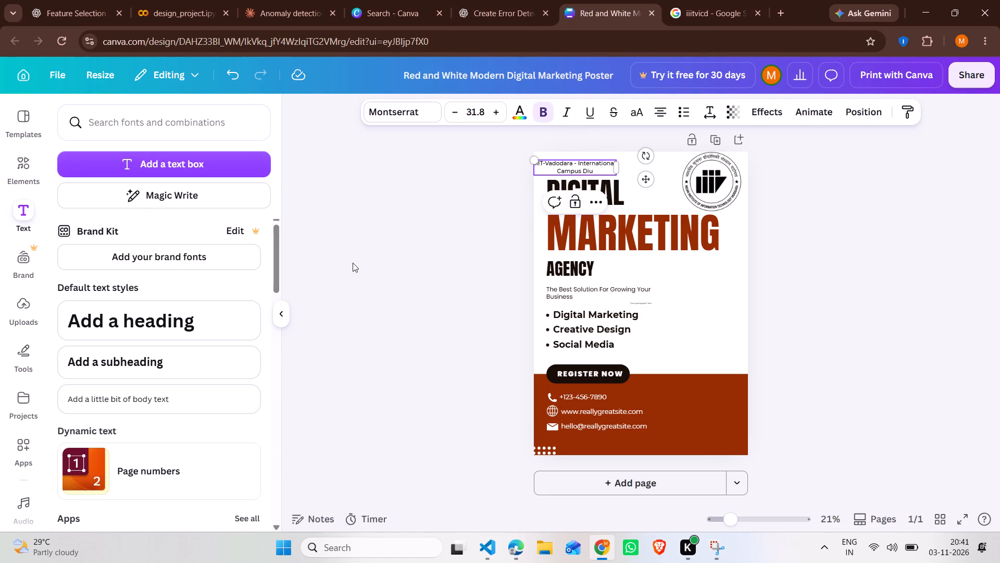
{"action": "left_click", "coordinate": [214, 321]}
{"action": "key", "text": "BackSpace"}
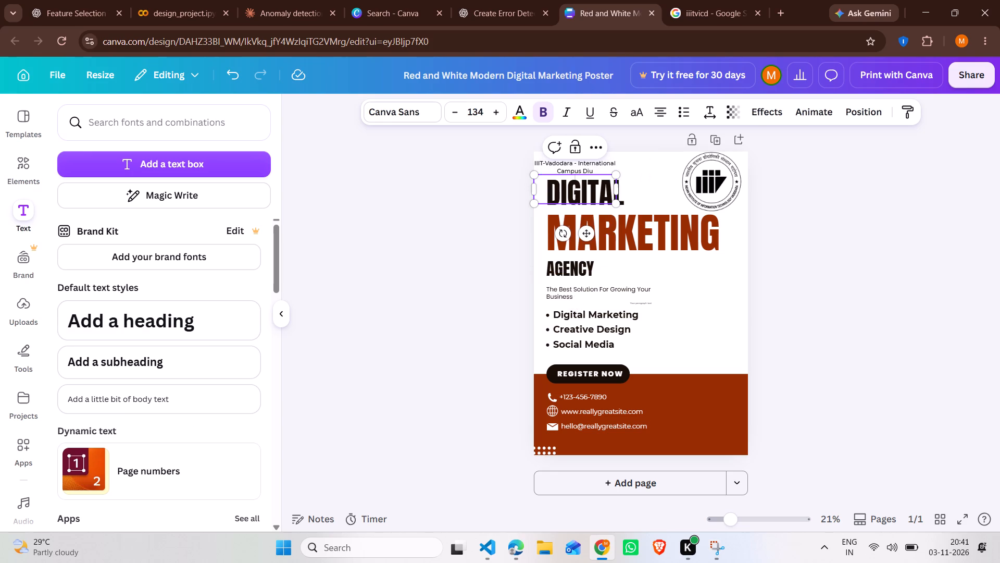
{"action": "left_click", "coordinate": [606, 166]}
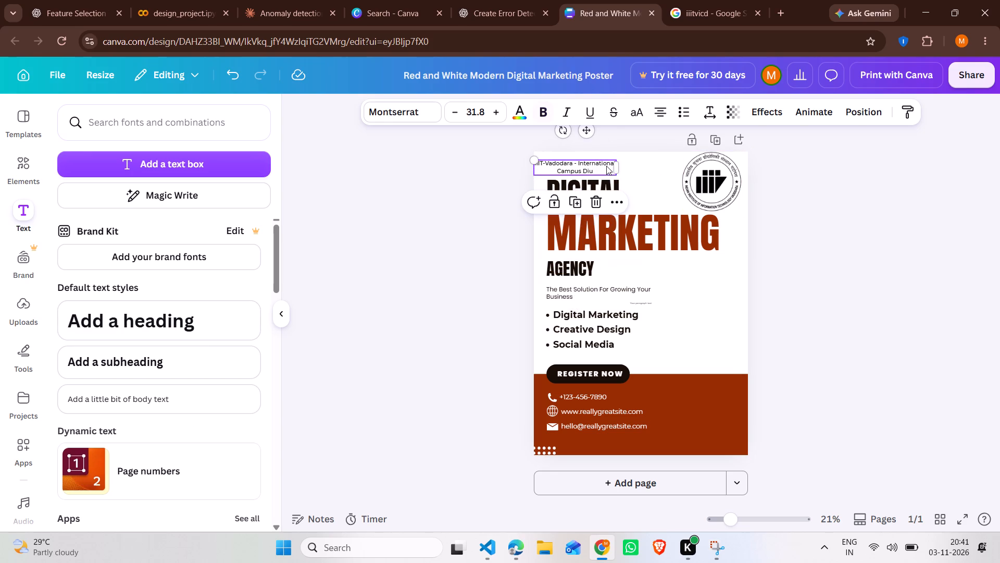
{"action": "left_click_drag", "start_coordinate": [618, 168], "coordinate": [671, 161]}
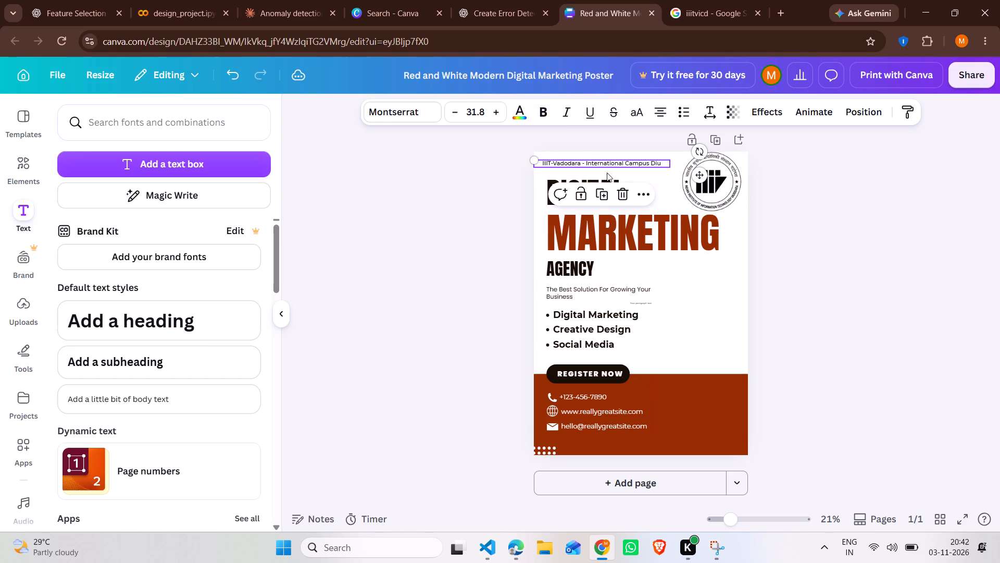
Increase the college name's text size to 36.
{"action": "left_click", "coordinate": [480, 113]}
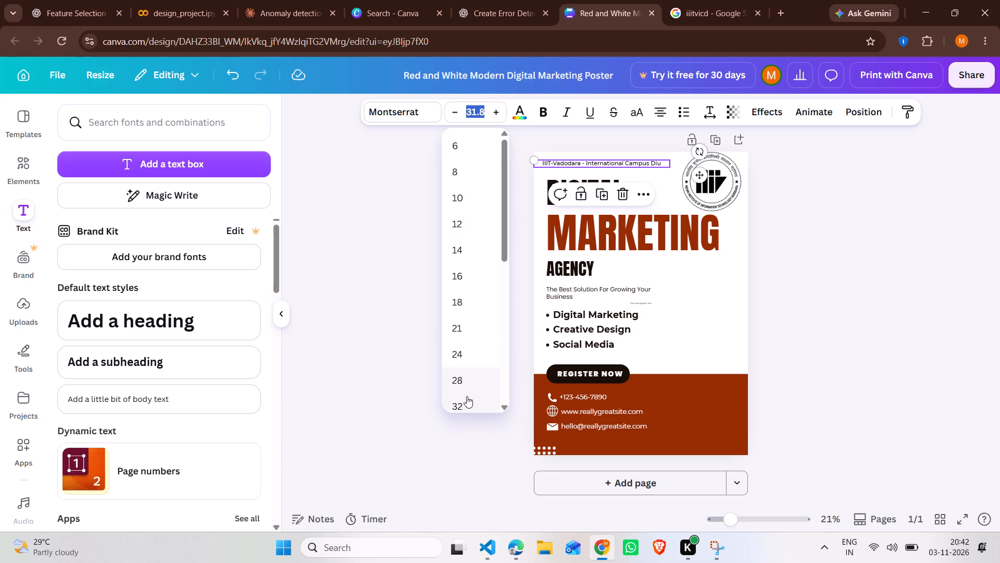
{"action": "left_click", "coordinate": [466, 398]}
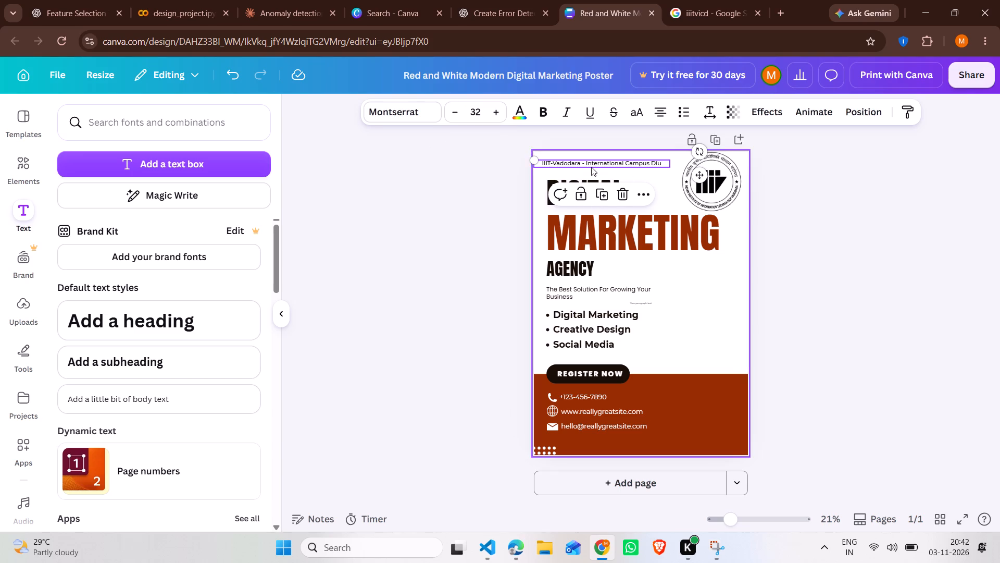
{"action": "left_click", "coordinate": [594, 165]}
{"action": "left_click", "coordinate": [491, 112]}
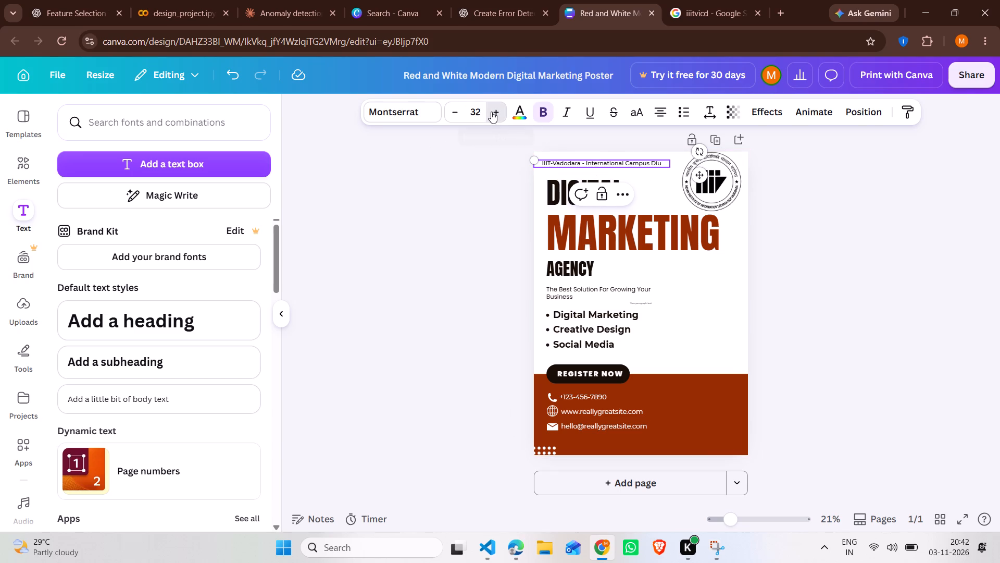
{"action": "left_click", "coordinate": [491, 112]}
{"action": "left_click", "coordinate": [491, 112]}
{"action": "left_click", "coordinate": [491, 112]}
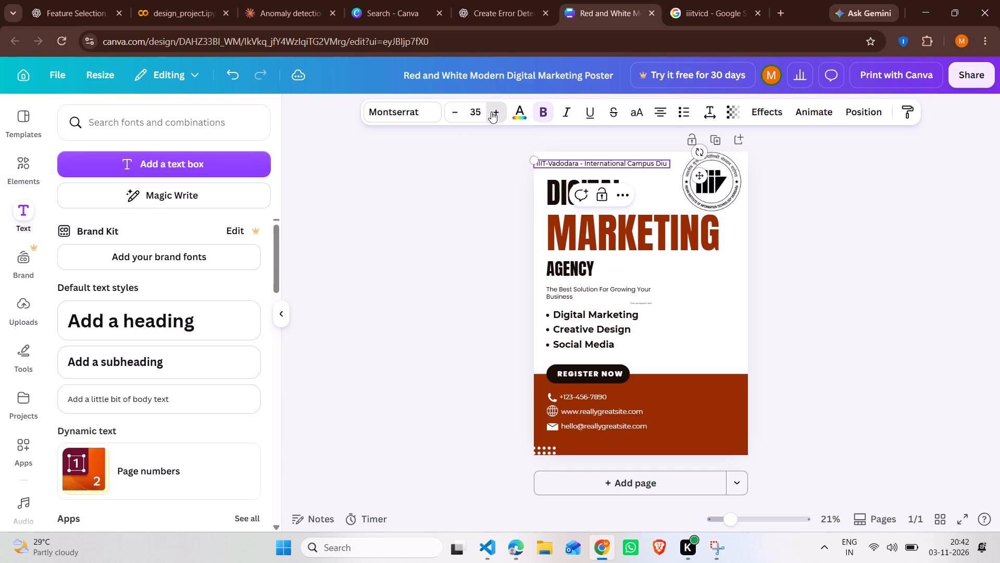
Make the entire college name above the title bold.
{"action": "left_click", "coordinate": [548, 111]}
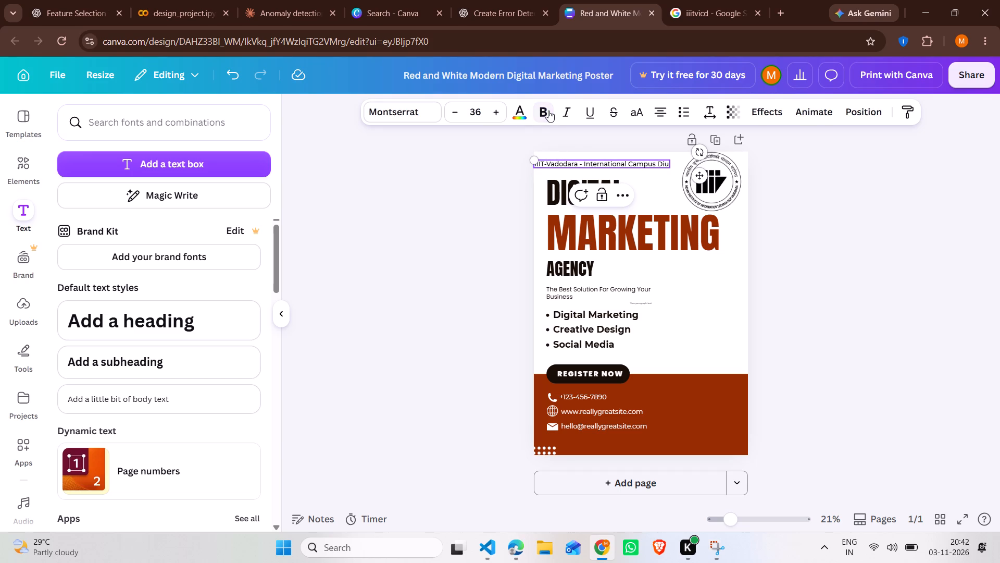
{"action": "left_click", "coordinate": [551, 111]}
{"action": "left_click", "coordinate": [603, 166]}
{"action": "left_click", "coordinate": [639, 163]}
{"action": "key", "text": "ctrl+a"}
{"action": "left_click", "coordinate": [538, 108]}
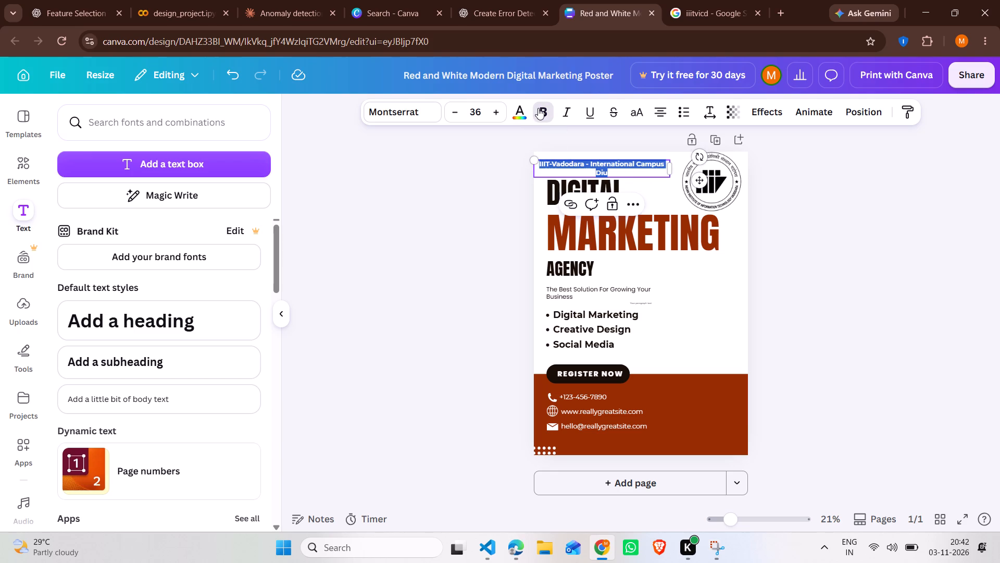
{"action": "left_click", "coordinate": [506, 164]}
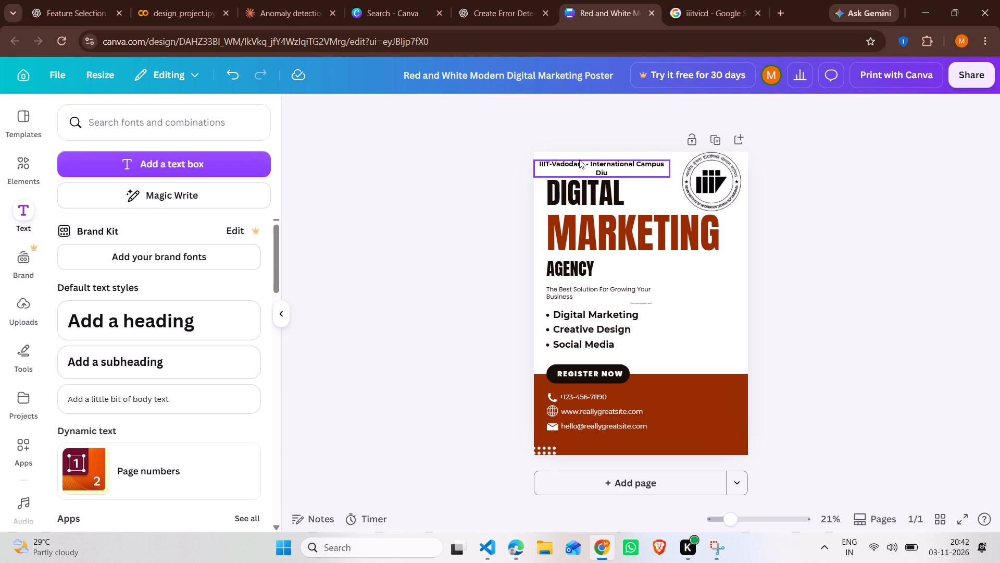
Reduce the bold college name's text size to 35 so it fits on one line.
{"action": "left_click", "coordinate": [579, 160]}
{"action": "left_click", "coordinate": [484, 115]}
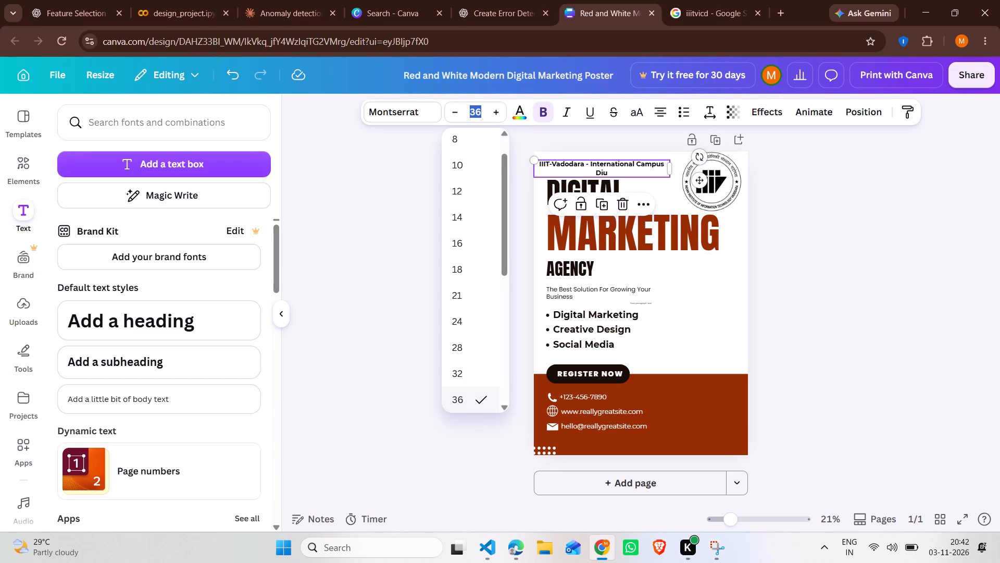
{"action": "key", "text": "Page_Down"}
{"action": "key", "text": "Clear"}
{"action": "left_click", "coordinate": [484, 115]}
{"action": "left_click", "coordinate": [457, 113]}
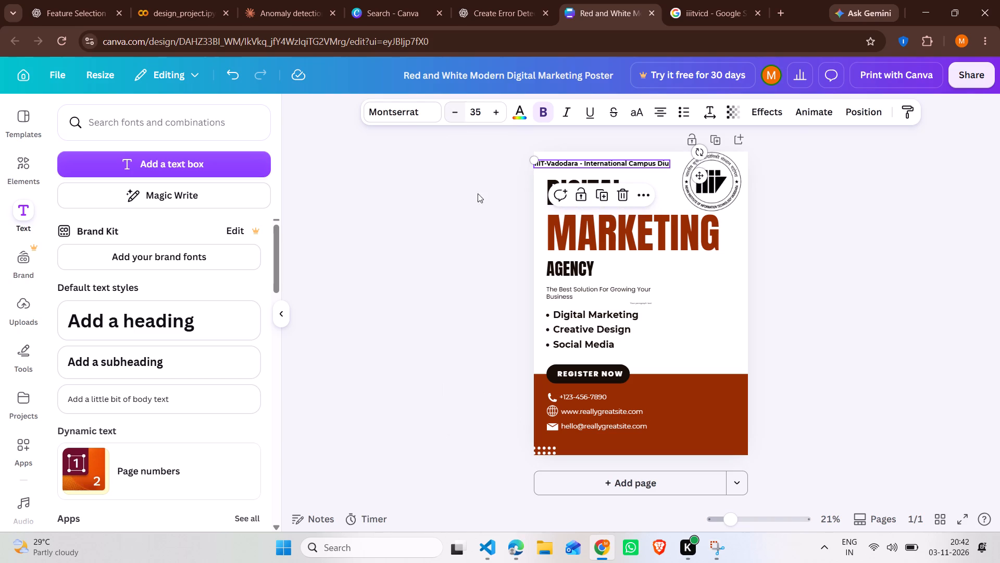
{"action": "left_click", "coordinate": [480, 210]}
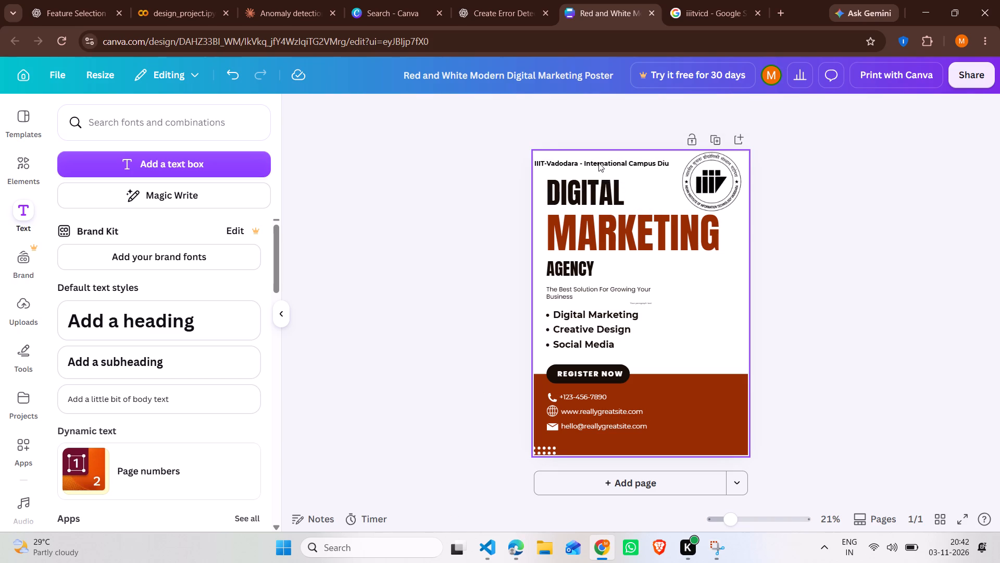
Move the college name slightly down and away from the poster's left edge.
{"action": "left_click", "coordinate": [598, 163]}
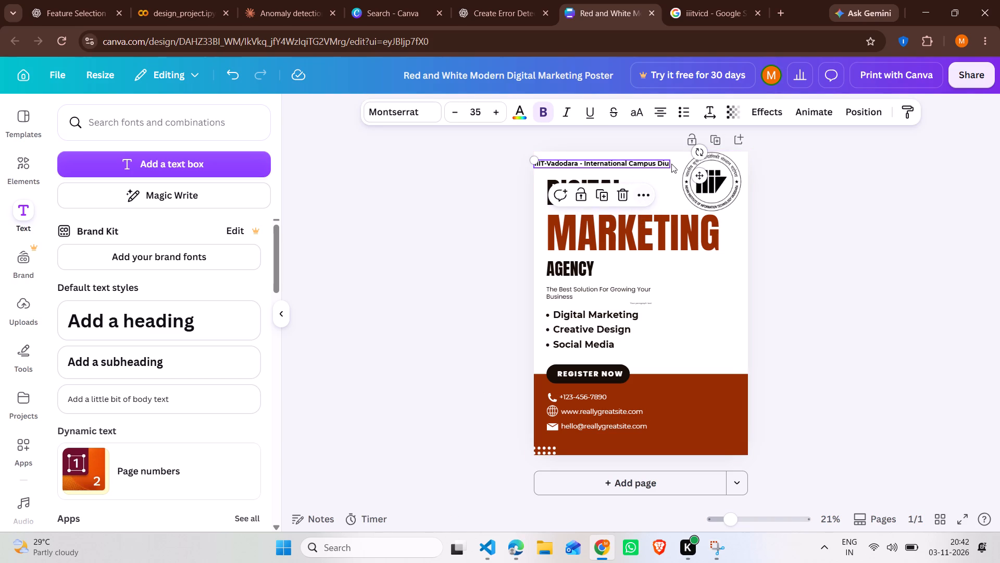
{"action": "left_click_drag", "start_coordinate": [696, 171], "coordinate": [703, 173]}
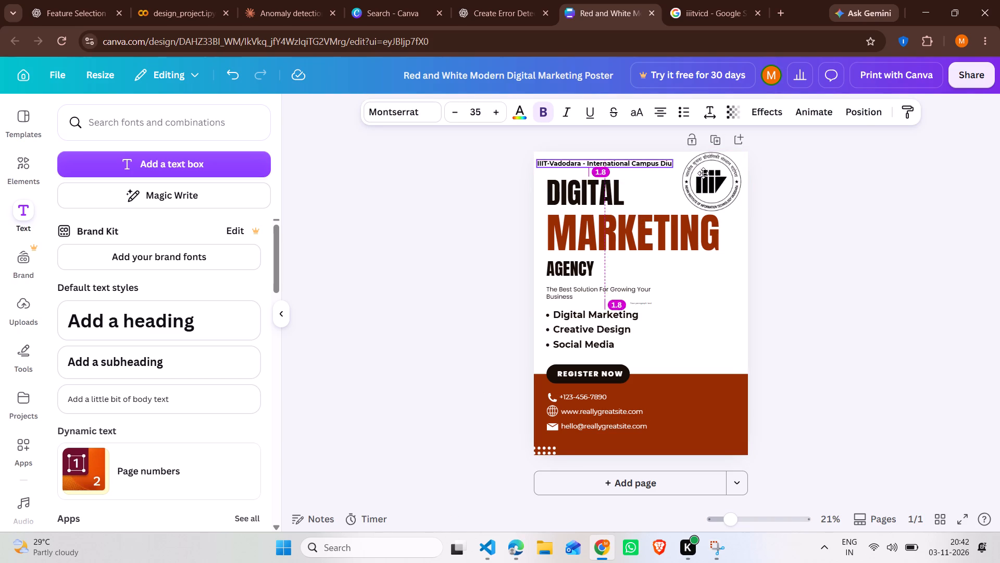
{"action": "left_click_drag", "start_coordinate": [703, 173], "coordinate": [703, 172]}
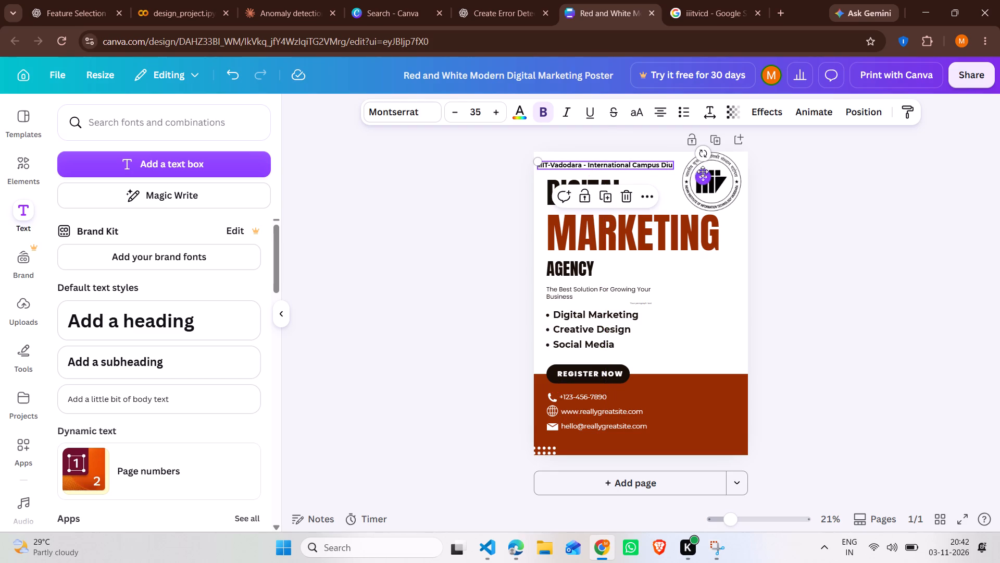
Change the college name's text colour to the dark navy blue from the default solid colours.
{"action": "left_click", "coordinate": [519, 116]}
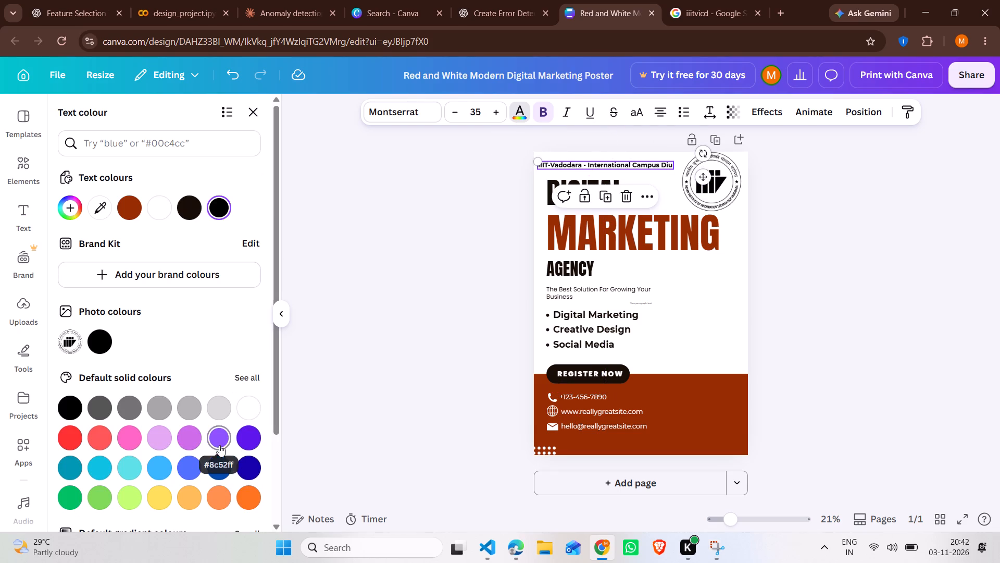
{"action": "left_click", "coordinate": [191, 464]}
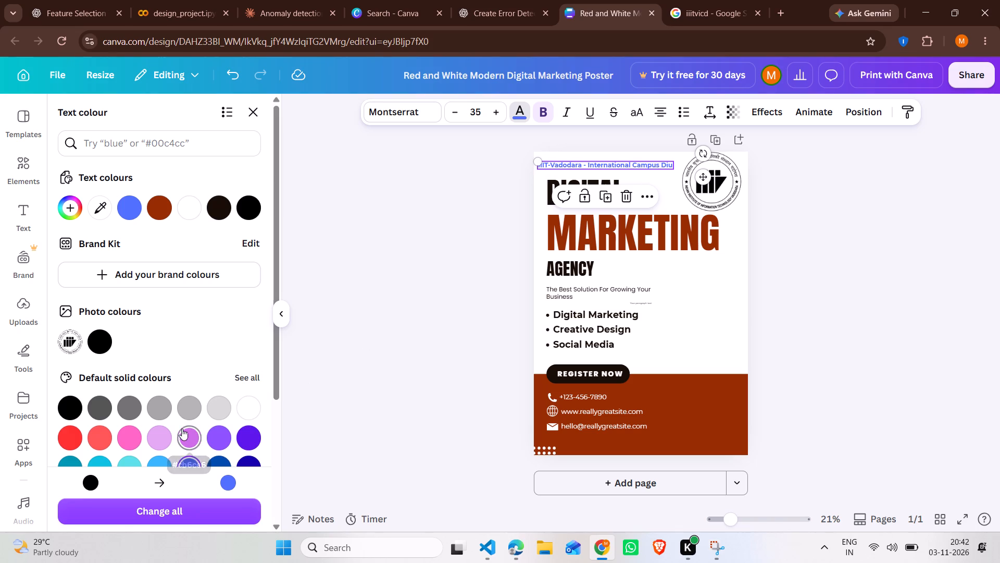
{"action": "scroll", "coordinate": [237, 432], "scroll_direction": "down", "scroll_amount": 1}
{"action": "left_click", "coordinate": [237, 432]}
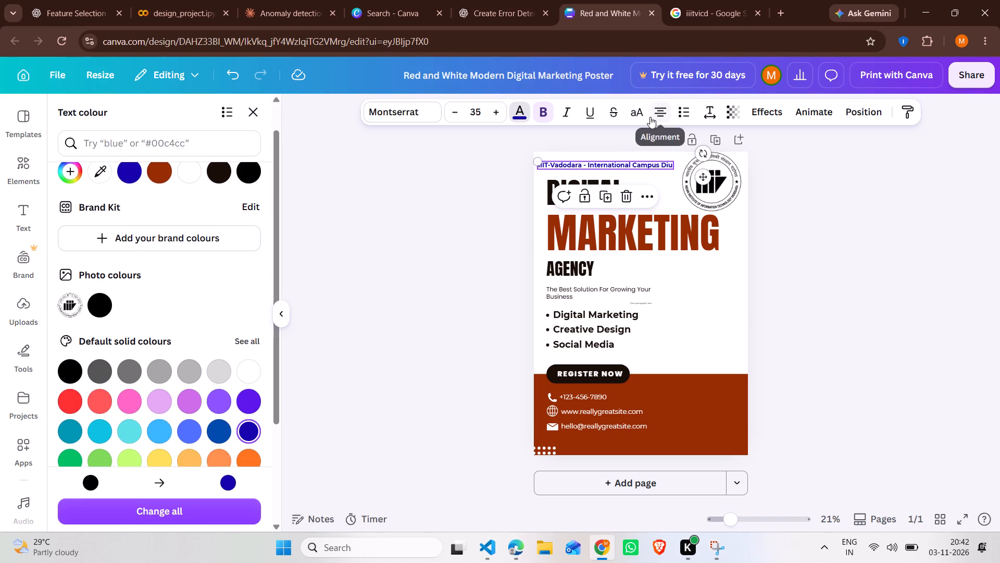
{"action": "left_click", "coordinate": [456, 280]}
{"action": "left_click", "coordinate": [456, 280]}
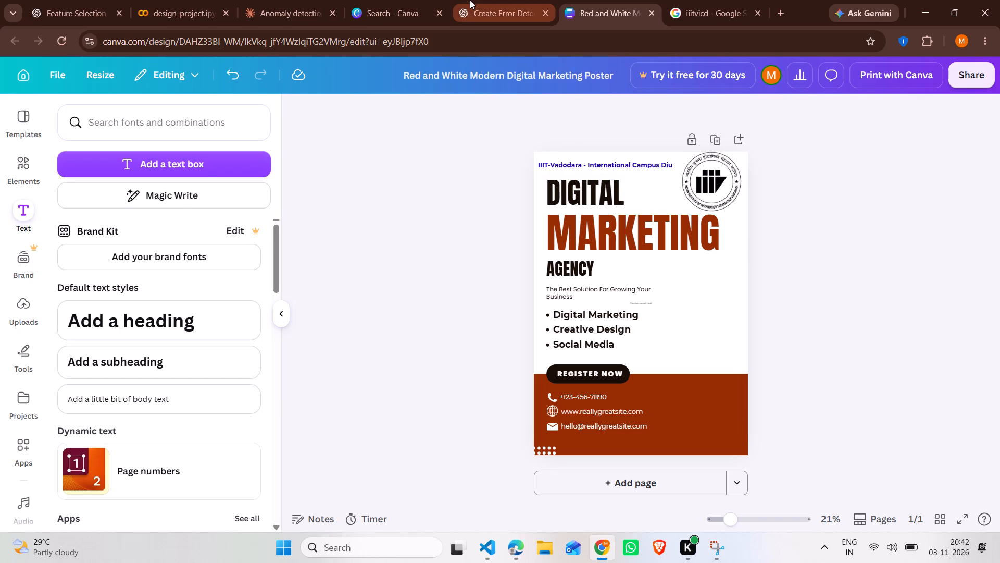
Check the title wording on the generated poster in ChatGPT and return to the Canva design.
{"action": "left_click", "coordinate": [403, 0]}
{"action": "left_click", "coordinate": [534, 0]}
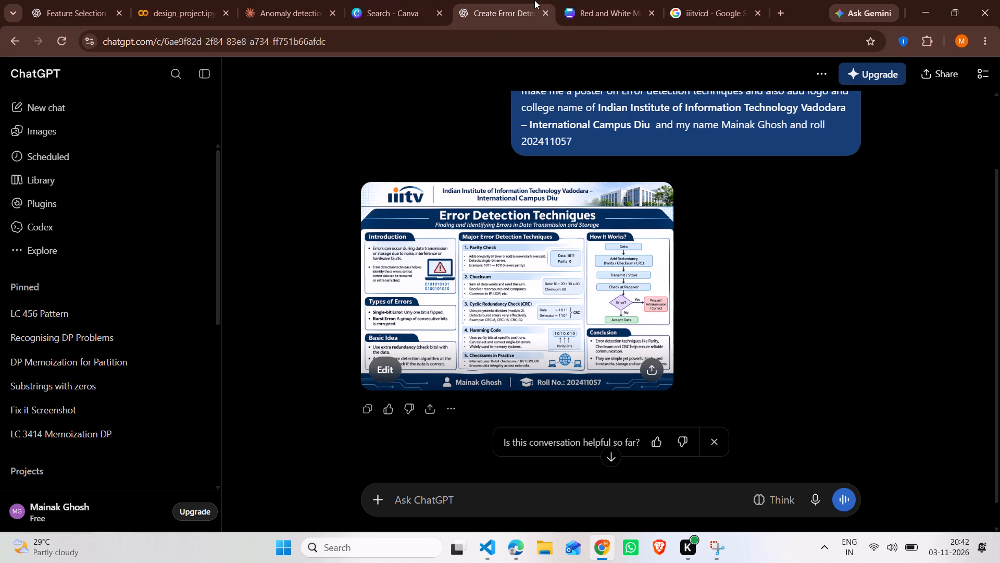
{"action": "left_click", "coordinate": [641, 2]}
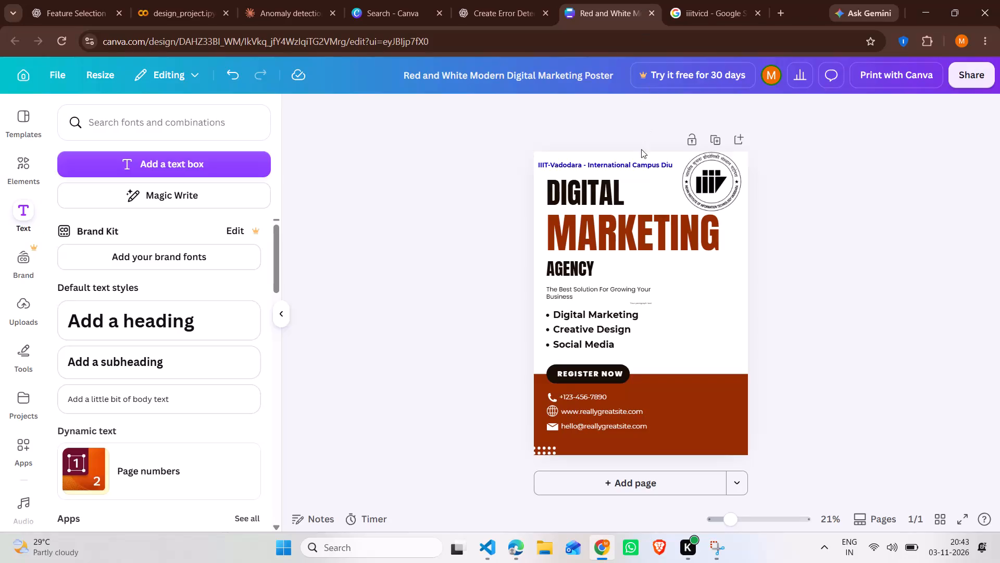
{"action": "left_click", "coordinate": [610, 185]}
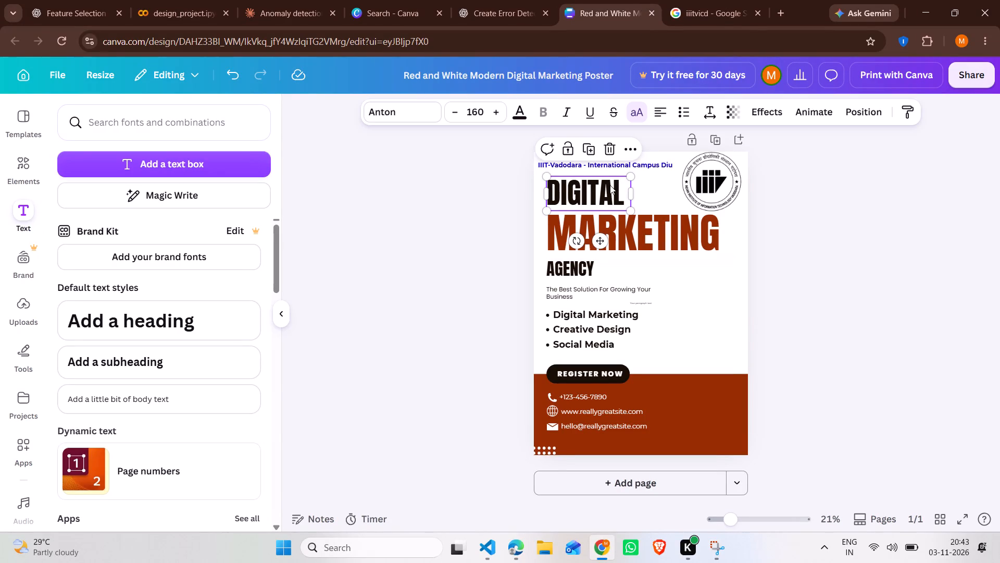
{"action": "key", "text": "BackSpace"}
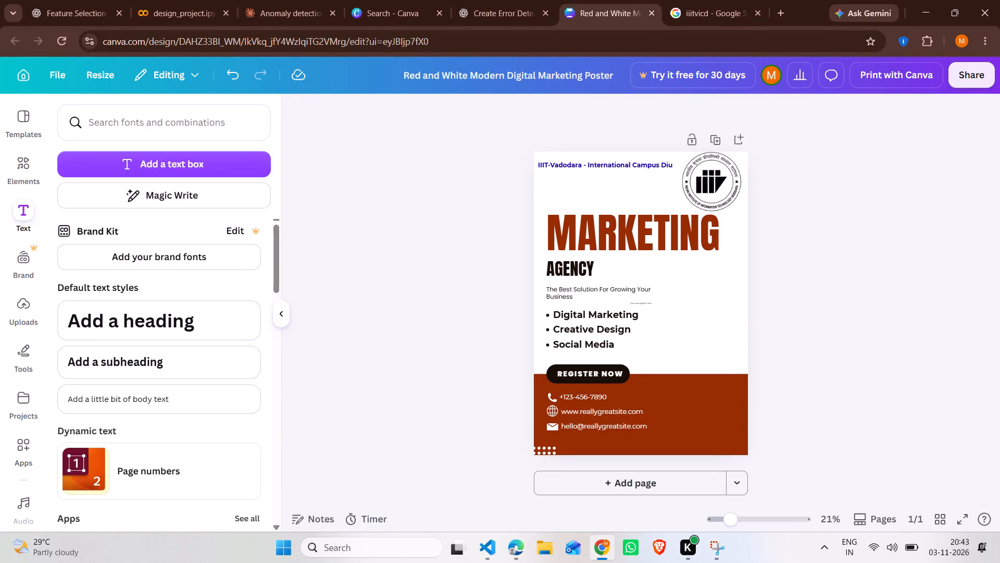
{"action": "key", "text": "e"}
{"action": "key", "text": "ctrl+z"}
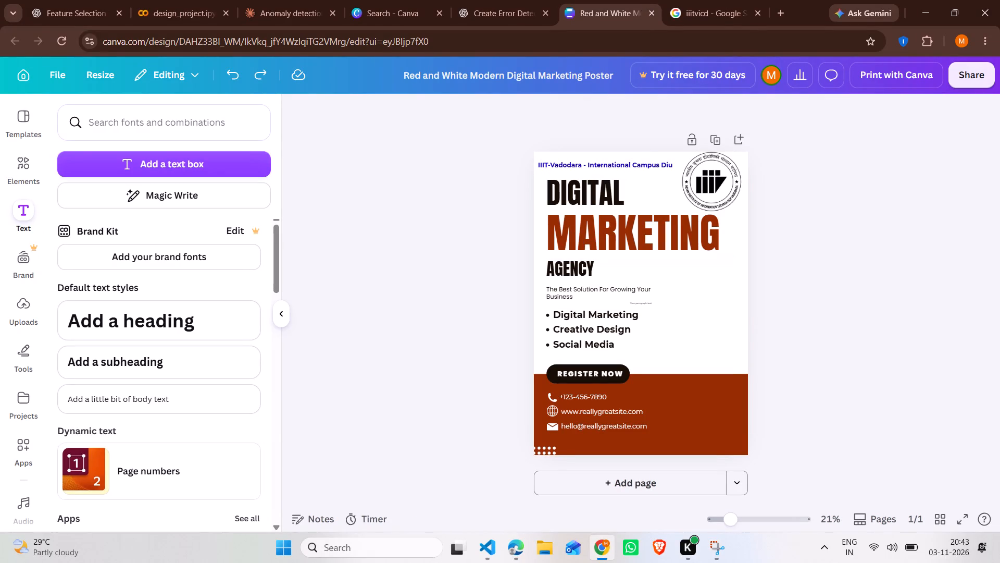
Replace the poster's three title lines DIGITAL, MARKETING and AGENCY with ERROR, DETECTION and TECHNIQUES.
{"action": "triple_click", "coordinate": [601, 193]}
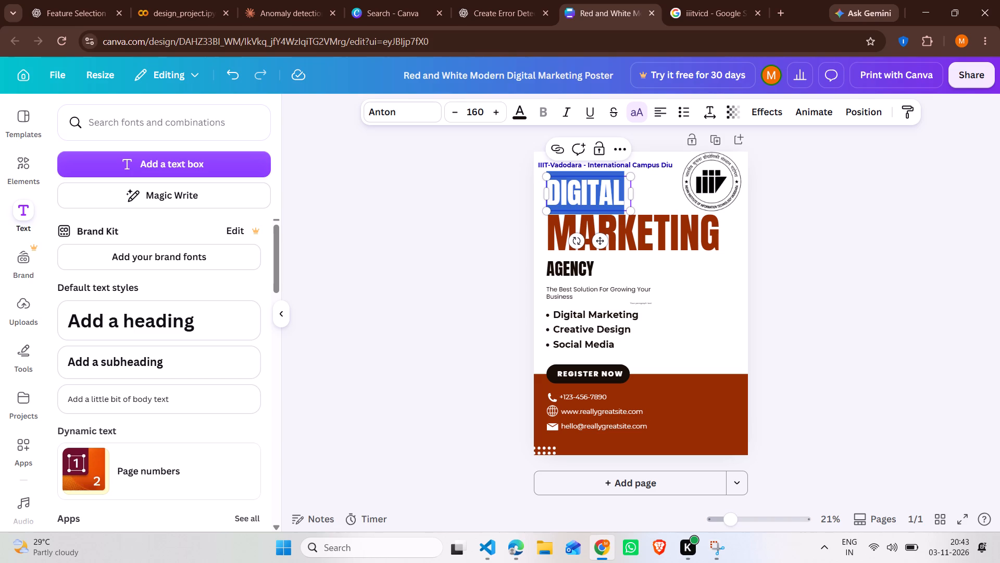
{"action": "key", "text": "BackSpace"}
{"action": "key", "text": "e"}
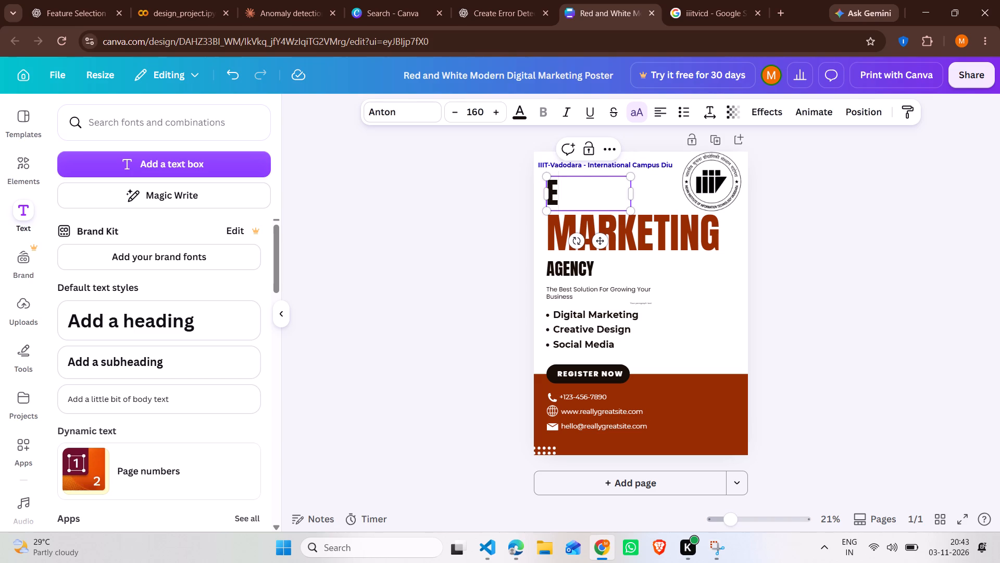
{"action": "type", "text": "RROR"}
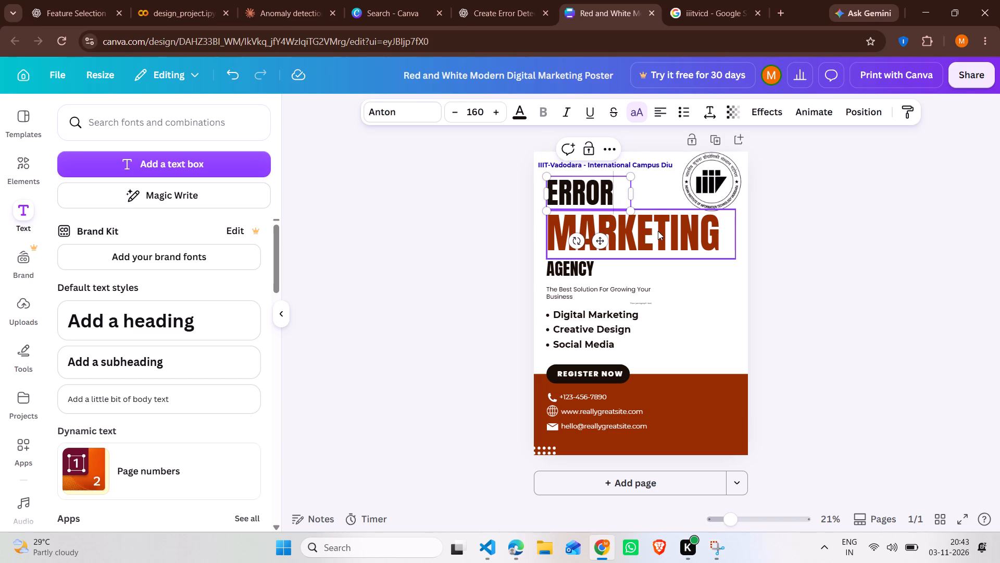
{"action": "double_click", "coordinate": [658, 231]}
{"action": "key", "text": "BackSpace"}
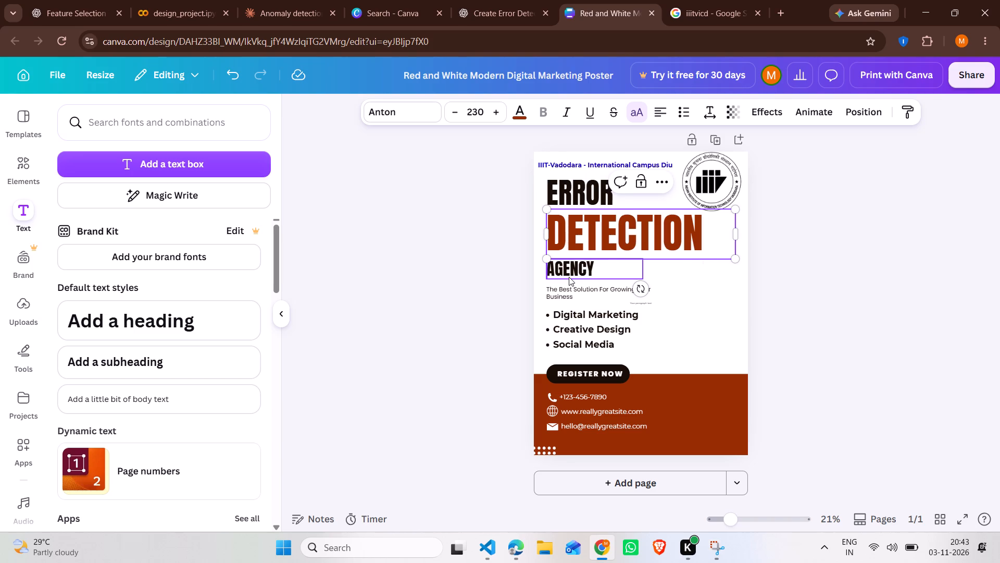
{"action": "double_click", "coordinate": [580, 269]}
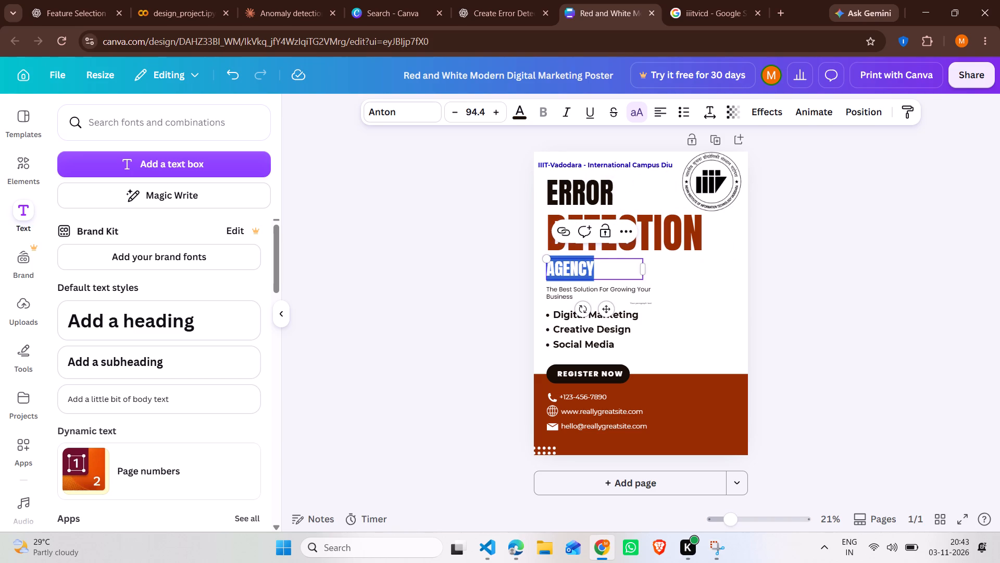
{"action": "key", "text": "BackSpace"}
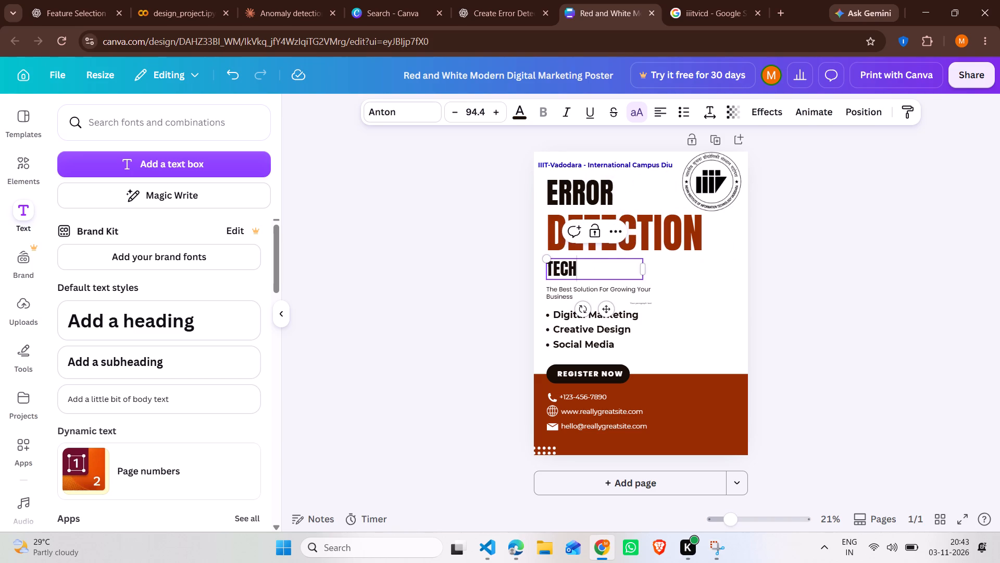
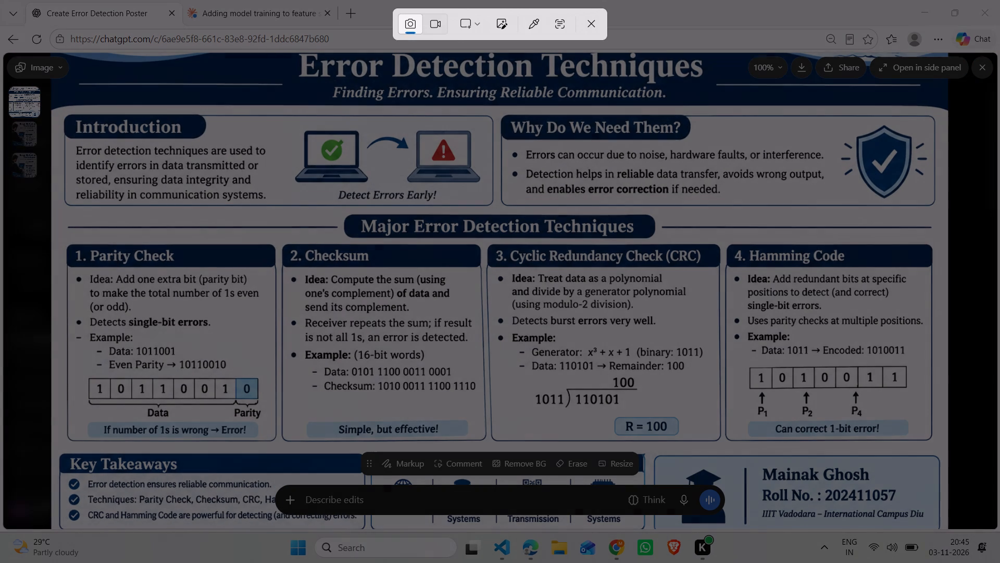
{"action": "left_click_drag", "start_coordinate": [65, 242], "coordinate": [266, 398]}
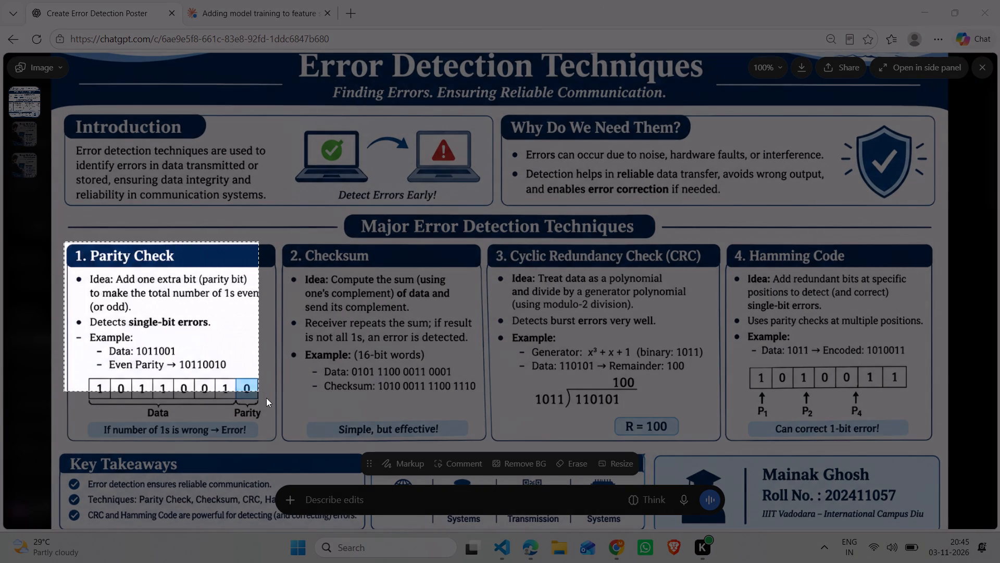
{"action": "left_click_drag", "start_coordinate": [266, 398], "coordinate": [276, 442]}
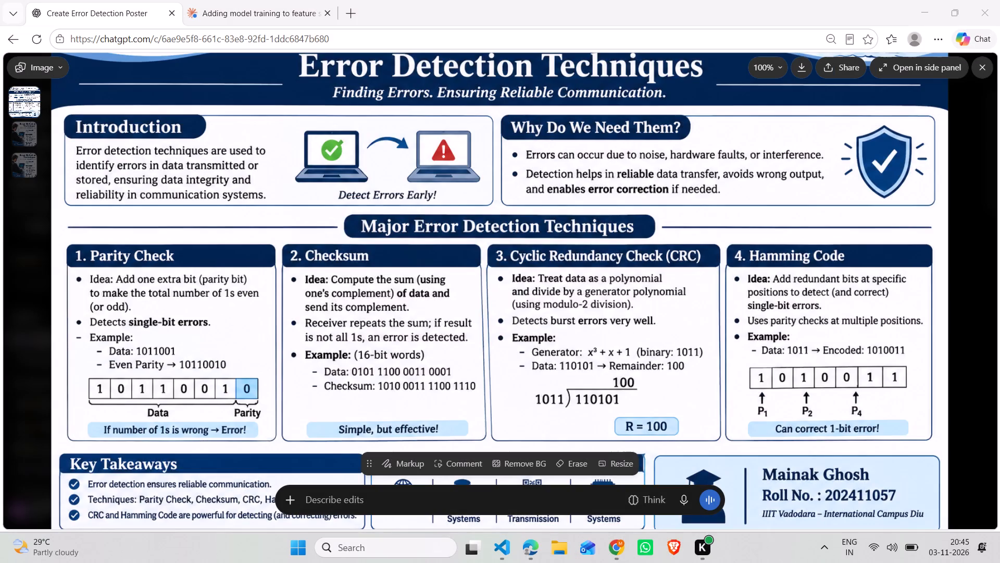
{"action": "right_click", "coordinate": [603, 406]}
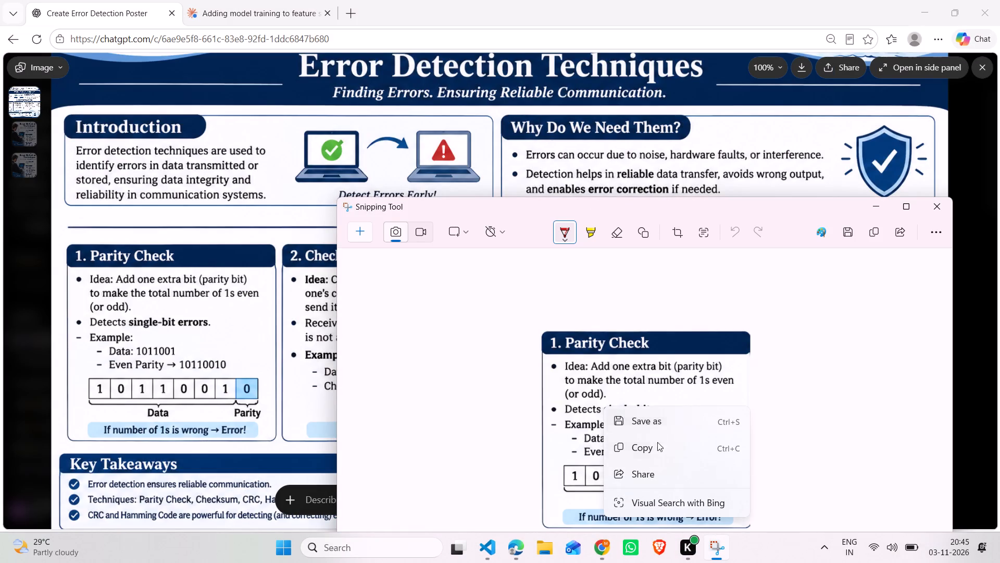
{"action": "left_click", "coordinate": [657, 446]}
Paste the Parity Check snip into the Canva poster in Chrome, place it directly below TECHNIQUES and scale it down.
{"action": "left_click", "coordinate": [608, 533]}
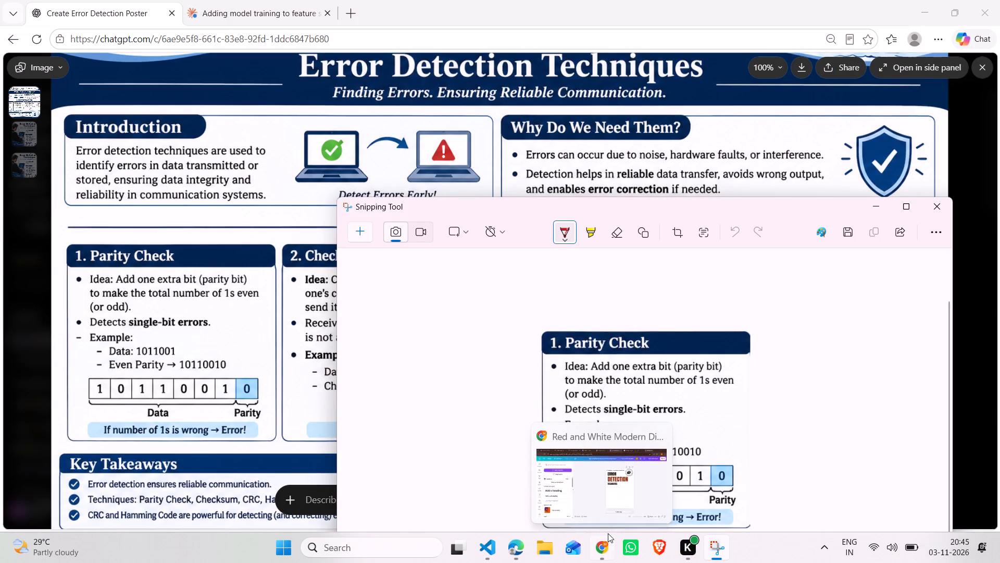
{"action": "left_click", "coordinate": [585, 358]}
{"action": "key", "text": "ctrl+v"}
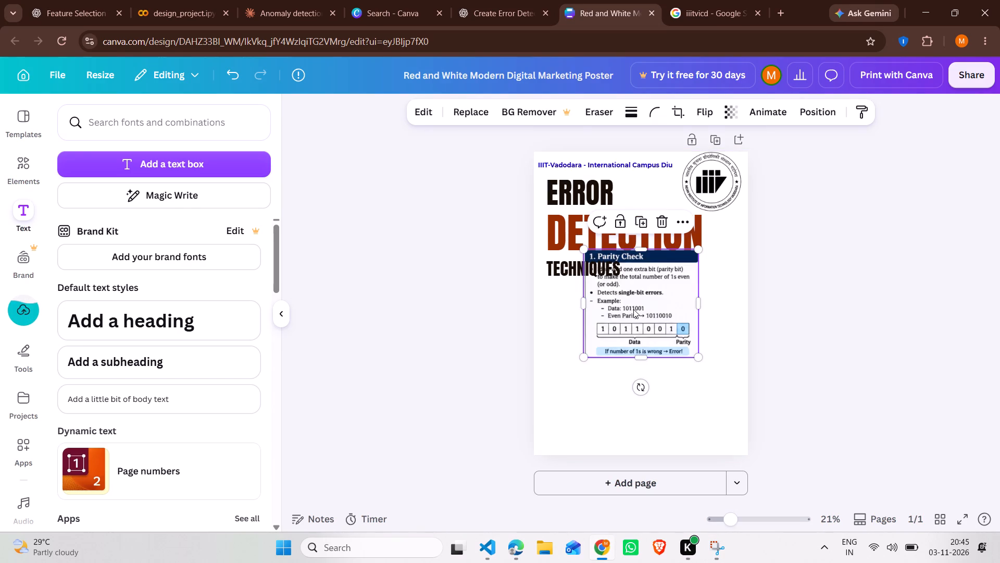
{"action": "left_click_drag", "start_coordinate": [633, 309], "coordinate": [592, 341]}
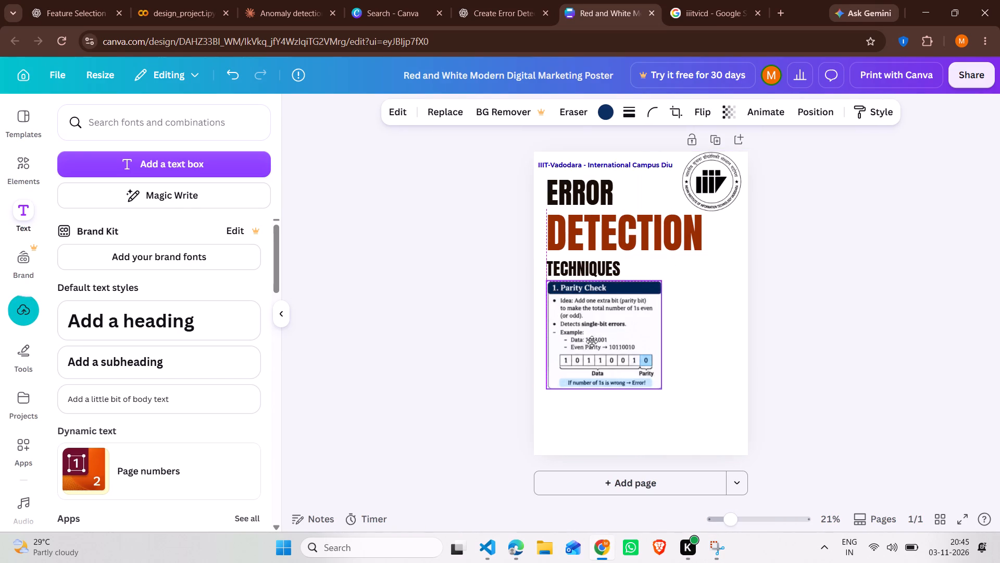
{"action": "left_click_drag", "start_coordinate": [592, 341], "coordinate": [594, 341]}
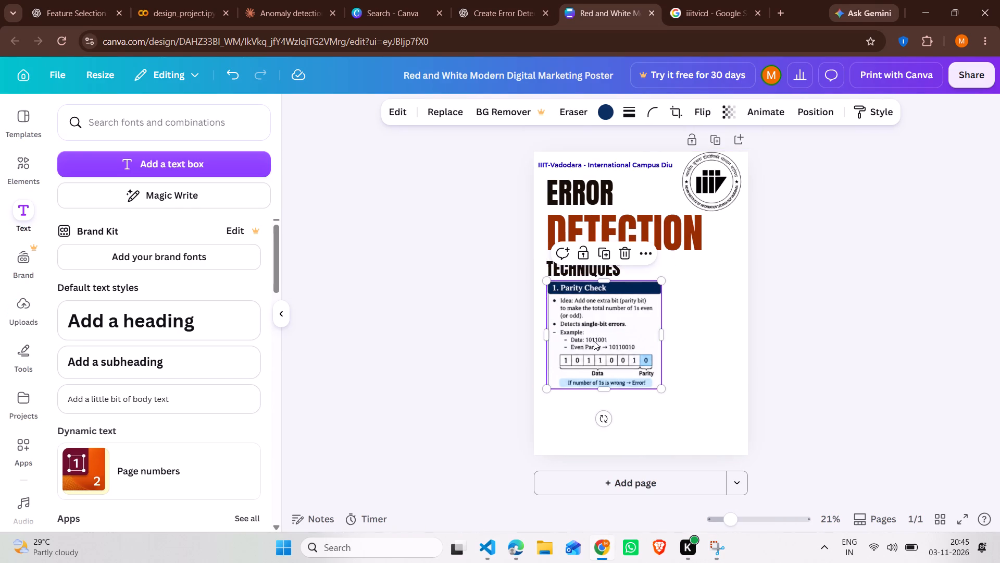
{"action": "left_click_drag", "start_coordinate": [663, 388], "coordinate": [652, 377]}
{"action": "left_click_drag", "start_coordinate": [652, 377], "coordinate": [646, 372]}
Reduce the ERROR title line's font size to 156 and scale its text box down slightly further.
{"action": "left_click", "coordinate": [582, 187]}
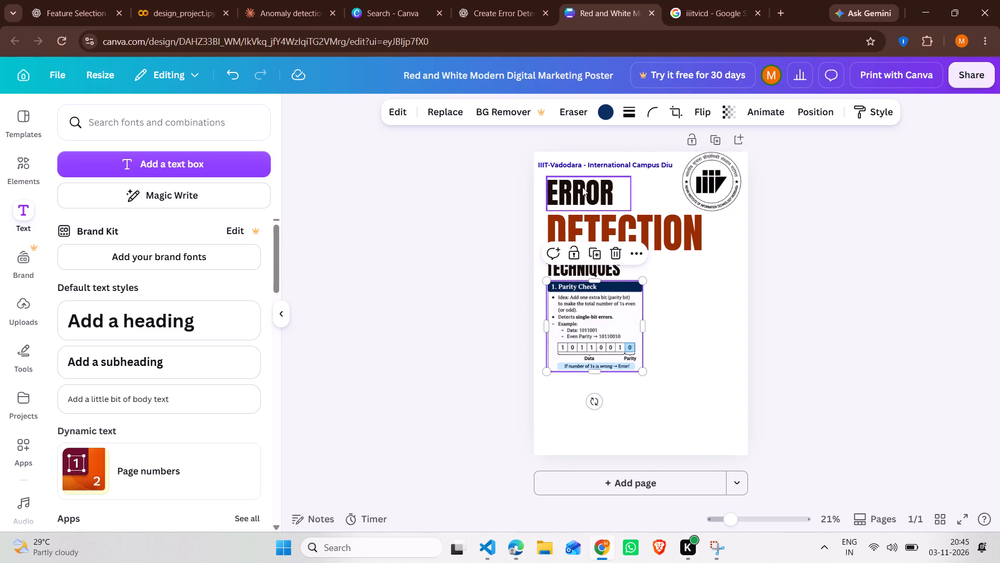
{"action": "left_click", "coordinate": [453, 111]}
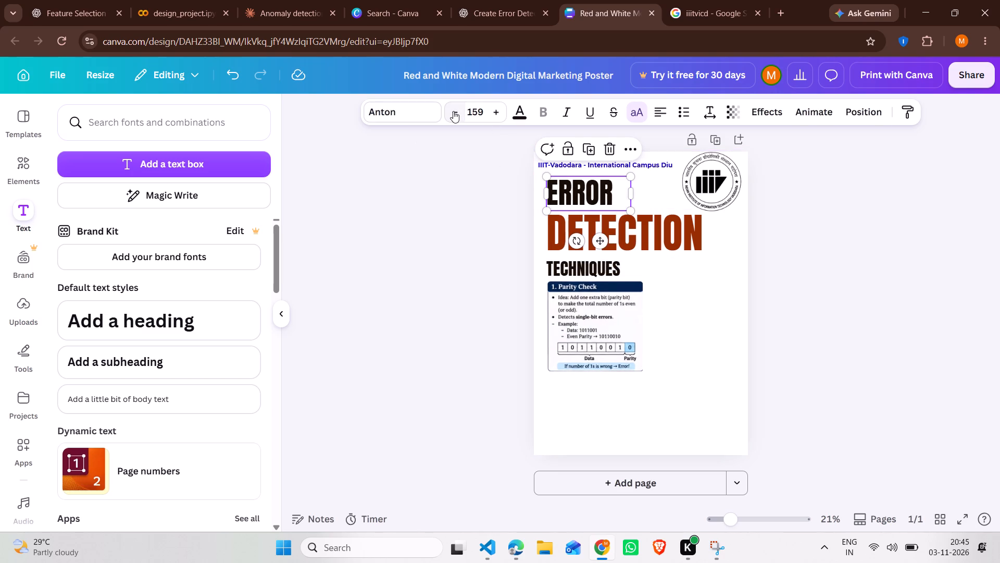
{"action": "triple_click", "coordinate": [453, 111]}
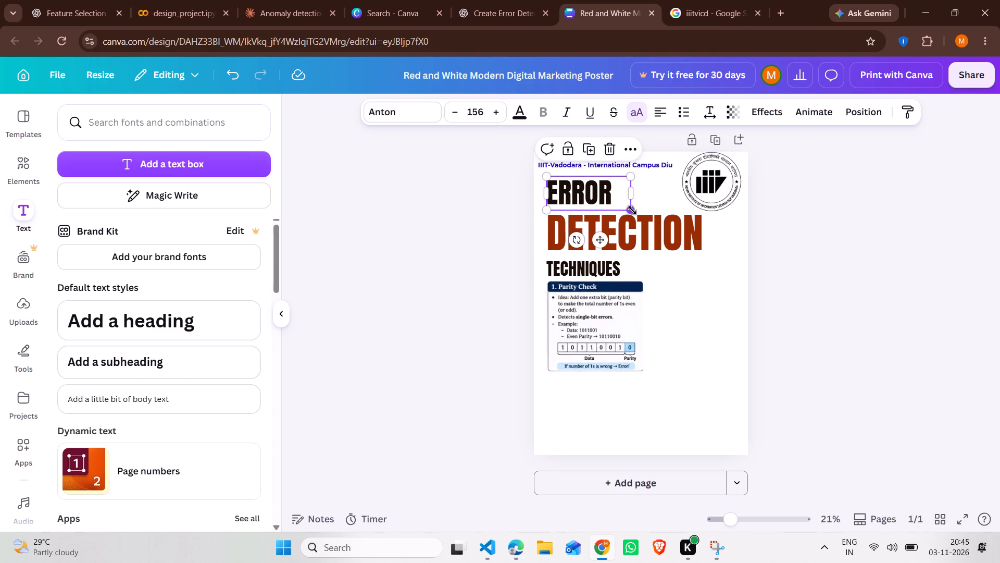
{"action": "left_click_drag", "start_coordinate": [632, 210], "coordinate": [628, 204]}
Scale the DETECTION title line down to font size 186 and move it up closer to ERROR.
{"action": "left_click", "coordinate": [649, 221]}
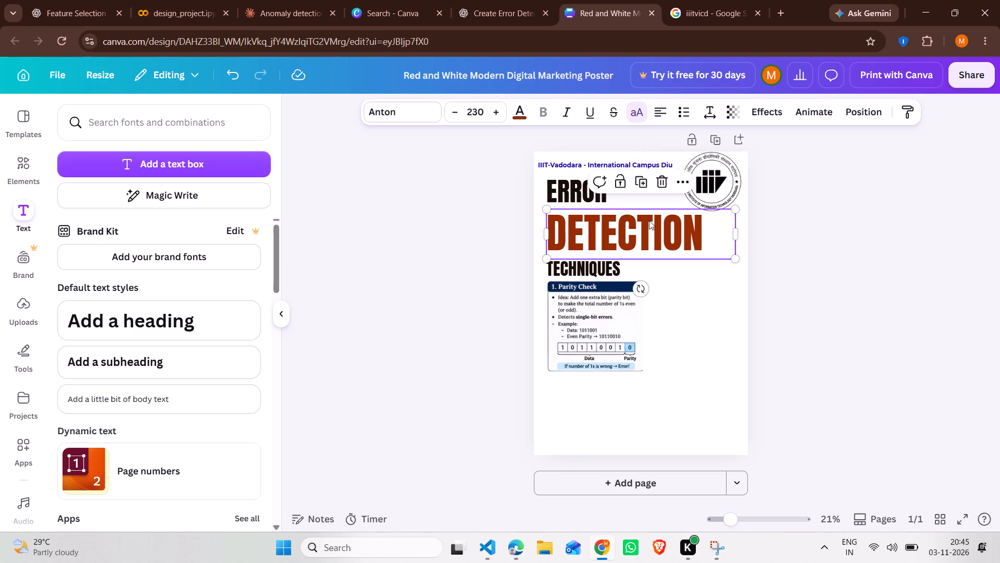
{"action": "left_click_drag", "start_coordinate": [734, 258], "coordinate": [698, 246]}
{"action": "left_click_drag", "start_coordinate": [636, 275], "coordinate": [635, 267]}
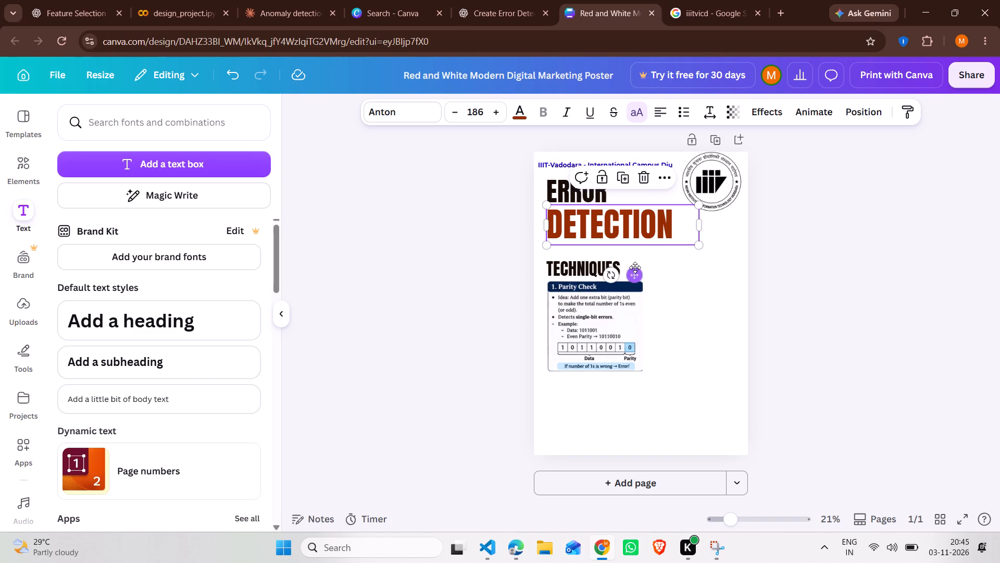
Move the TECHNIQUES title line up so it sits directly beneath DETECTION.
{"action": "left_click", "coordinate": [579, 266]}
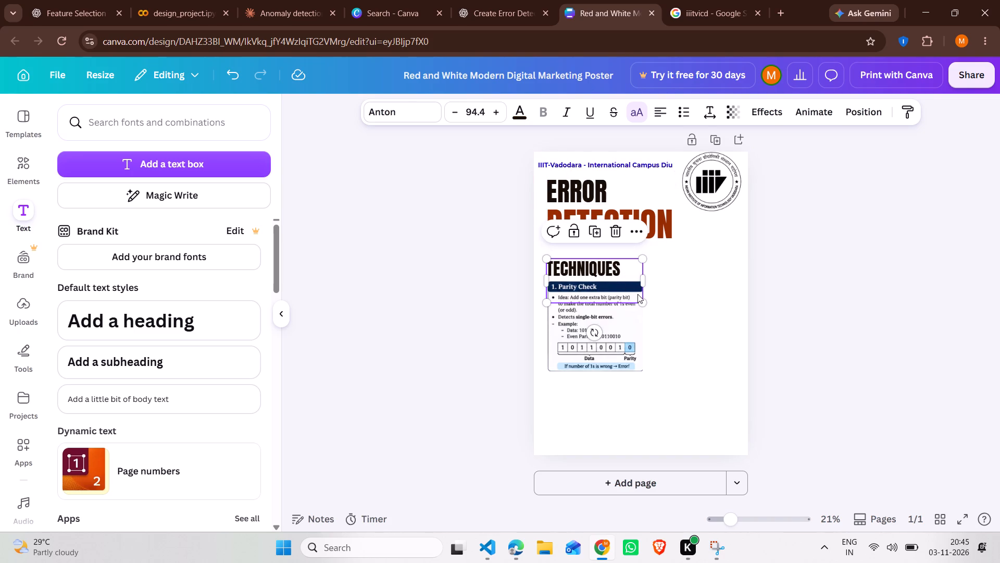
{"action": "left_click_drag", "start_coordinate": [618, 268], "coordinate": [618, 259]}
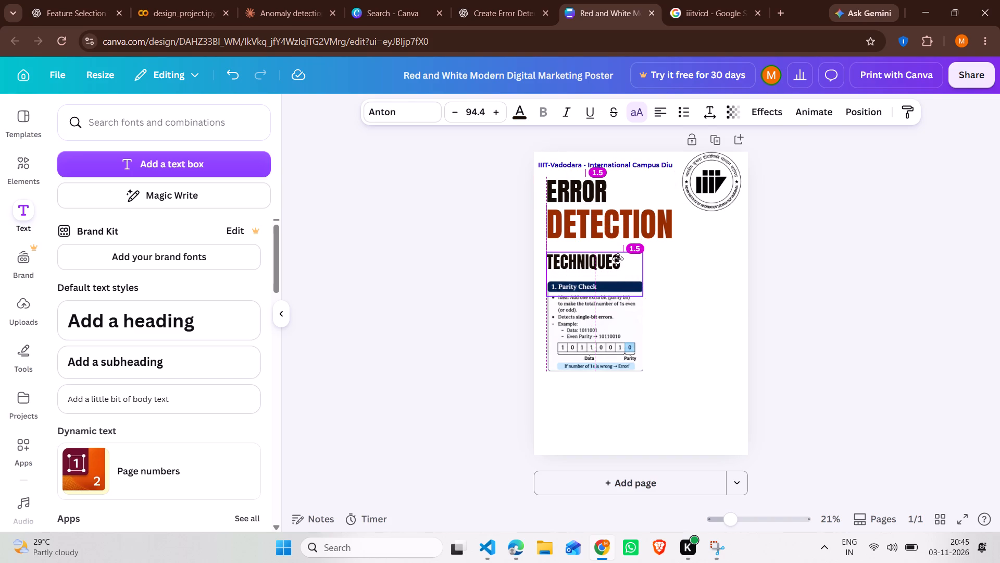
{"action": "left_click_drag", "start_coordinate": [618, 259], "coordinate": [619, 250]}
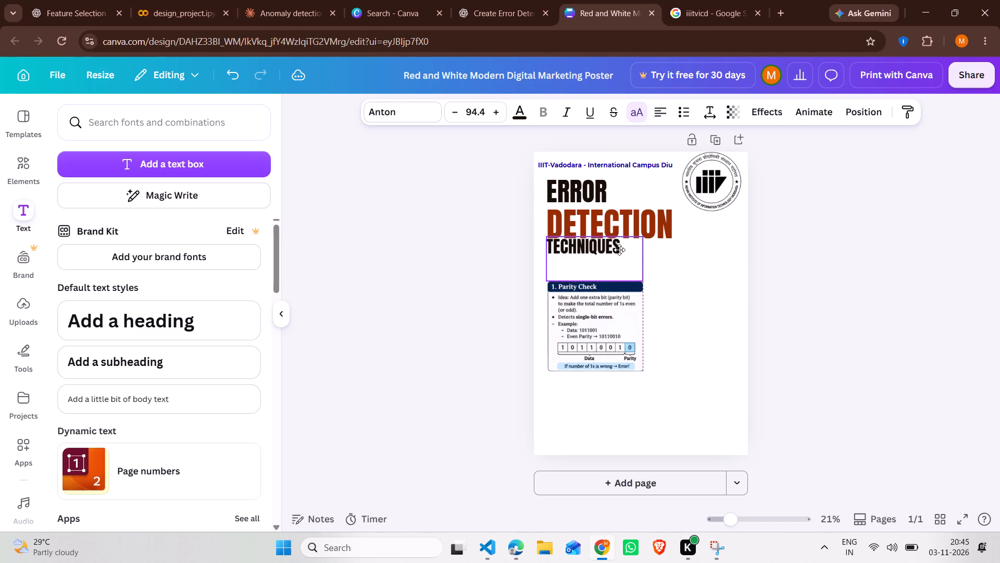
{"action": "left_click_drag", "start_coordinate": [619, 250], "coordinate": [619, 251]}
{"action": "left_click", "coordinate": [850, 279]}
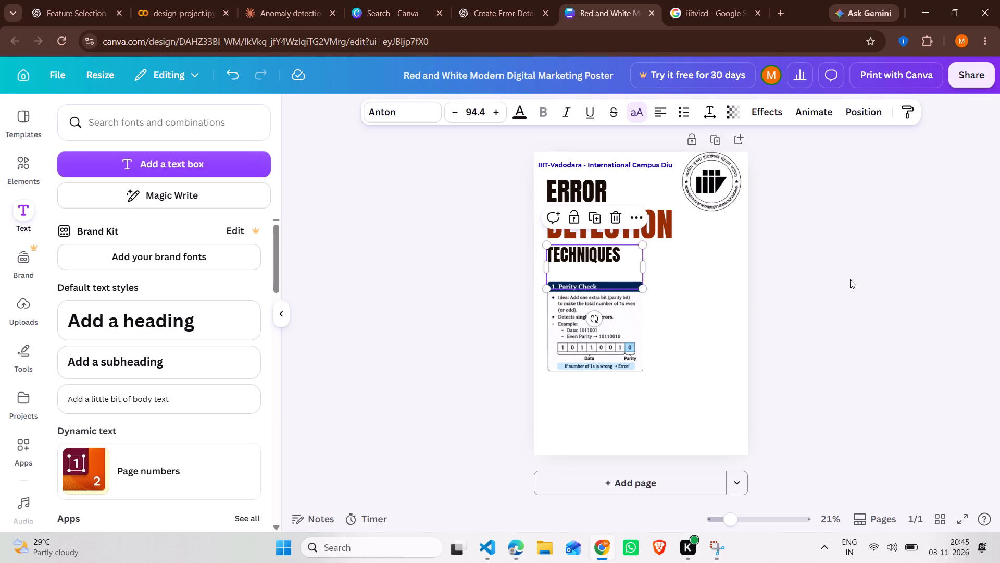
Move the Parity Check panel up directly beneath TECHNIQUES, align its left edge with the title lines and scale it down slightly.
{"action": "left_click", "coordinate": [581, 314]}
{"action": "left_click_drag", "start_coordinate": [596, 310], "coordinate": [596, 308]}
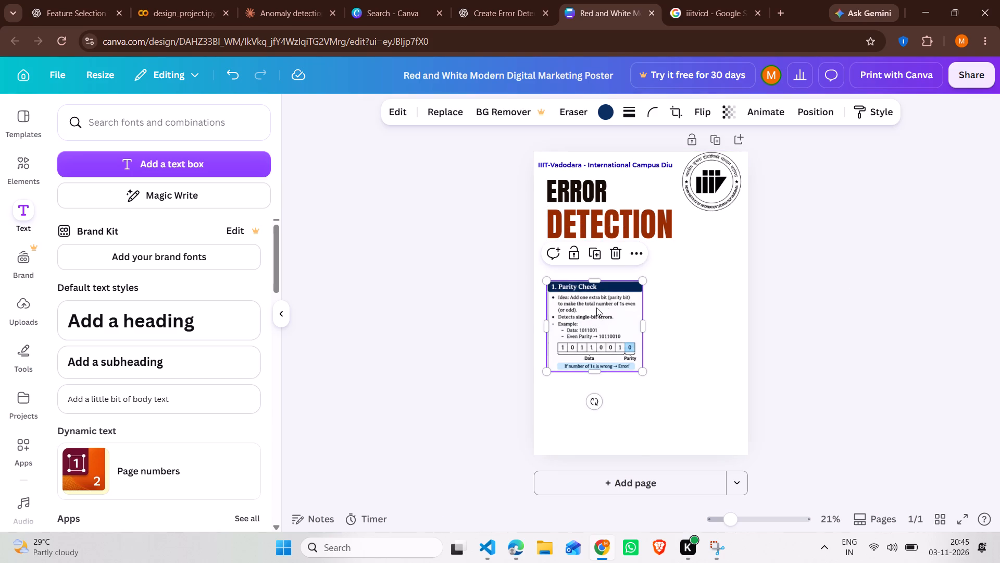
{"action": "left_click_drag", "start_coordinate": [596, 308], "coordinate": [592, 293]}
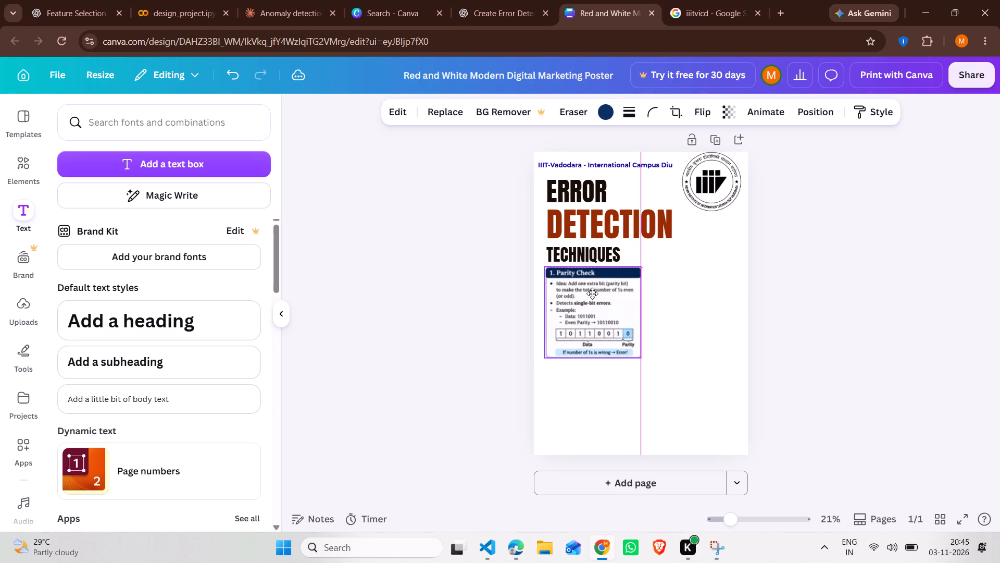
{"action": "left_click_drag", "start_coordinate": [592, 293], "coordinate": [590, 293]}
{"action": "left_click", "coordinate": [590, 293]}
{"action": "left_click_drag", "start_coordinate": [590, 293], "coordinate": [595, 292]}
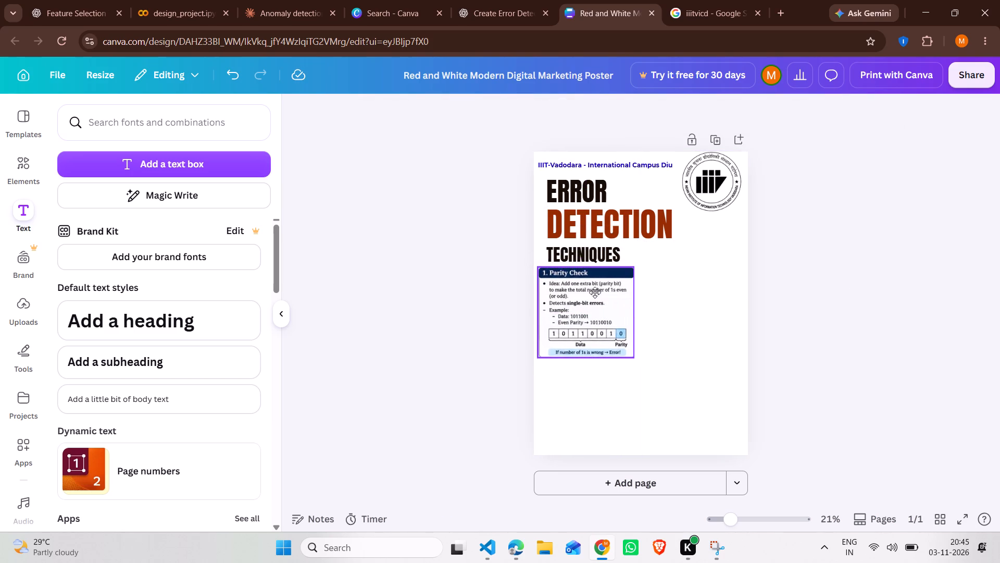
{"action": "left_click_drag", "start_coordinate": [595, 292], "coordinate": [606, 291]}
{"action": "left_click", "coordinate": [850, 325]}
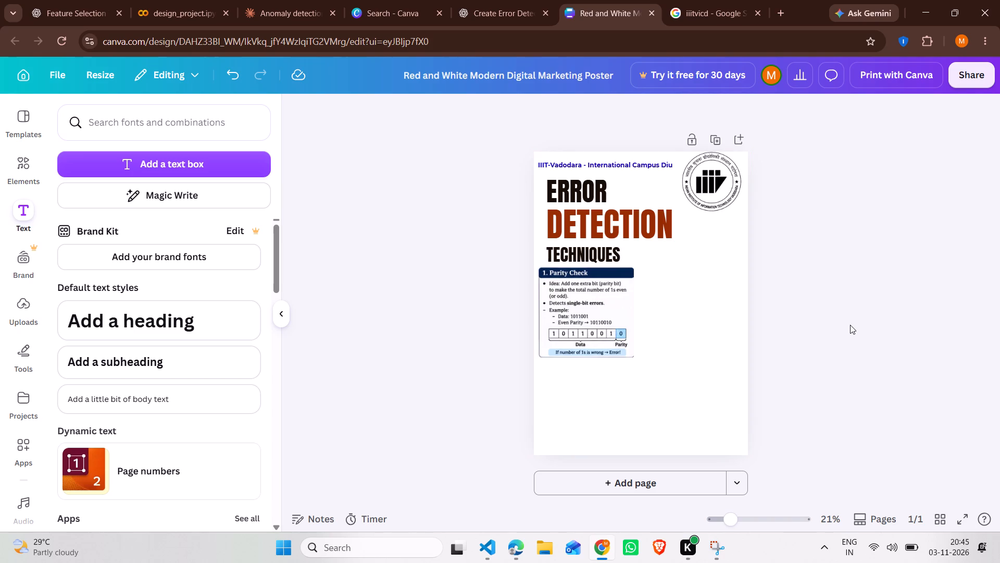
{"action": "left_click", "coordinate": [584, 324]}
{"action": "left_click_drag", "start_coordinate": [584, 324], "coordinate": [598, 322]}
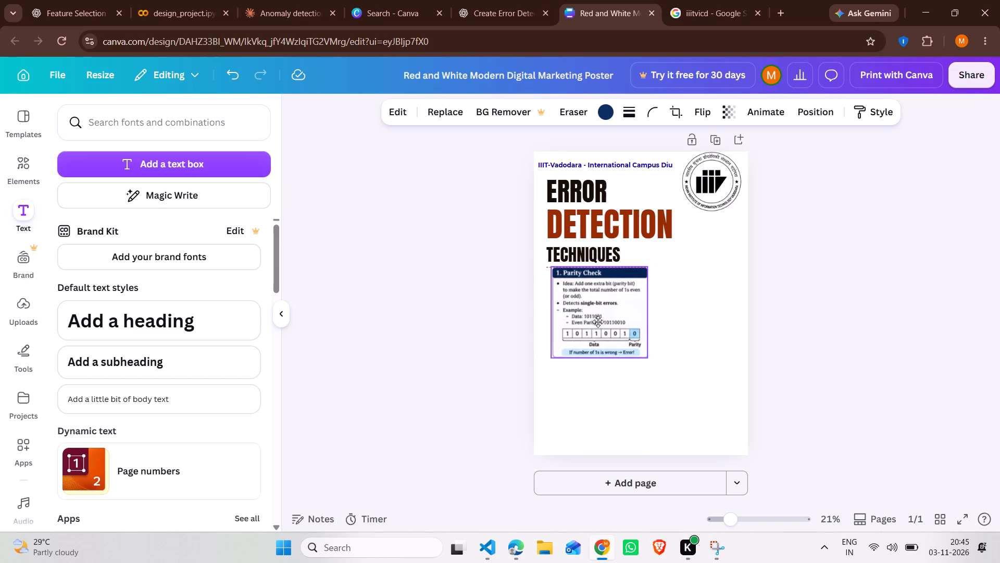
{"action": "left_click_drag", "start_coordinate": [598, 322], "coordinate": [594, 322]}
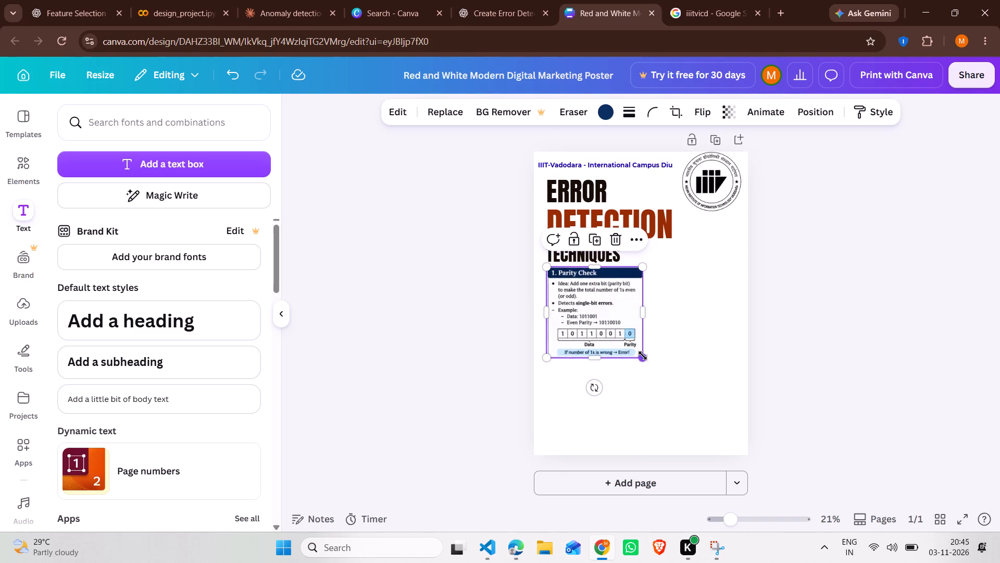
{"action": "left_click_drag", "start_coordinate": [644, 359], "coordinate": [629, 348]}
{"action": "left_click", "coordinate": [830, 327]}
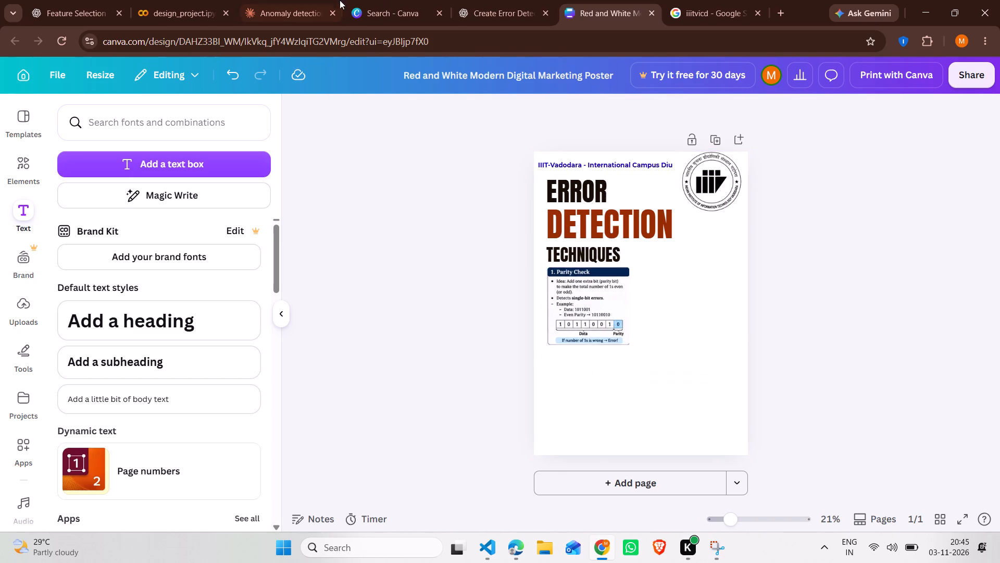
Switch to the generated poster in Edge, snip its 2. Checksum panel with Snipping Tool and copy the snip.
{"action": "left_click", "coordinate": [490, 551]}
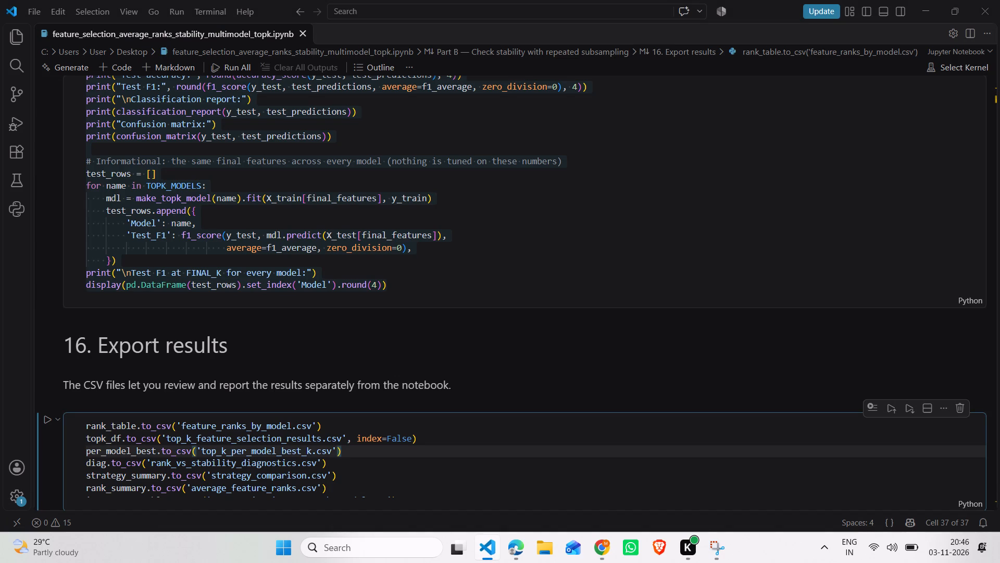
{"action": "left_click", "coordinate": [609, 543]}
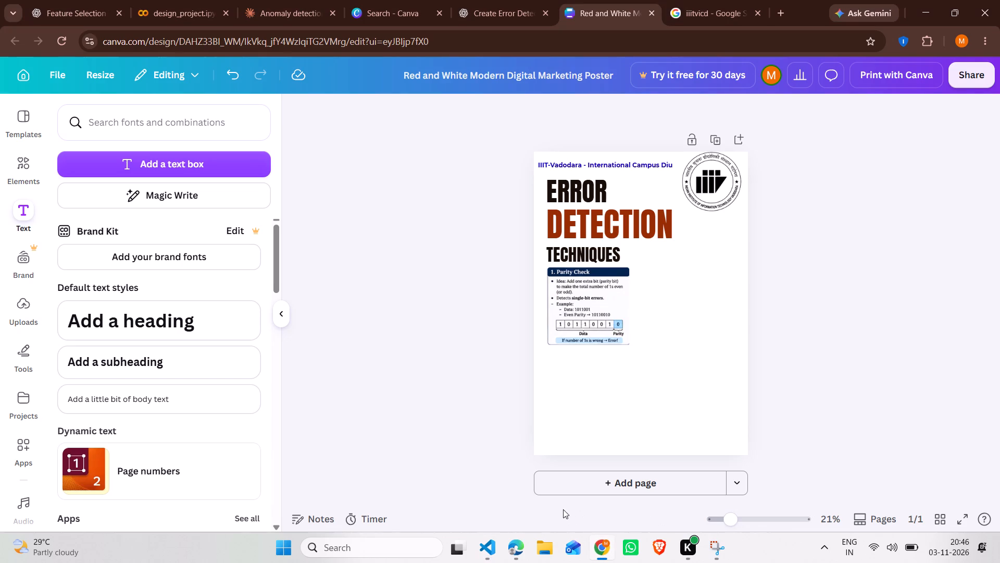
{"action": "left_click", "coordinate": [510, 553]}
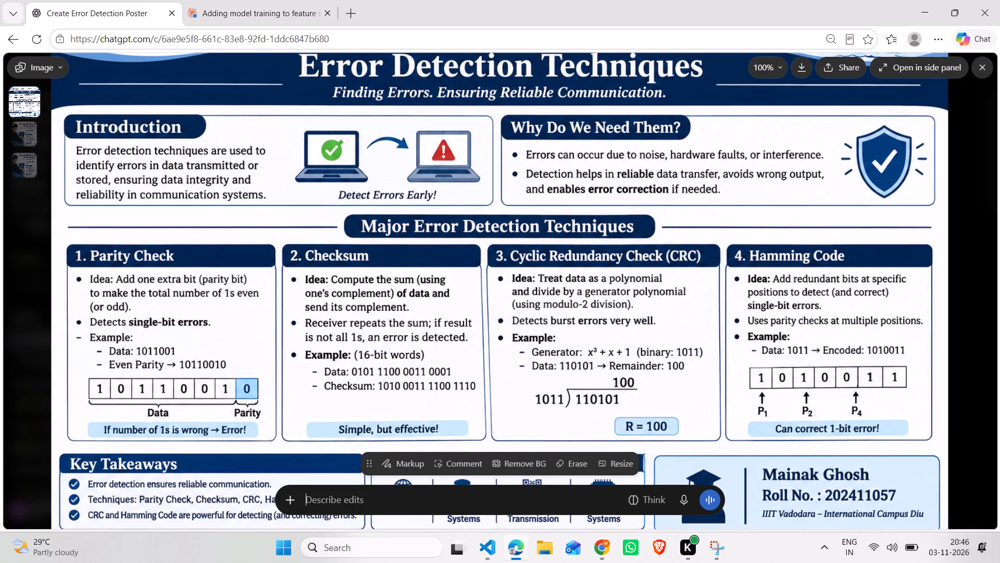
{"action": "left_click", "coordinate": [714, 548]}
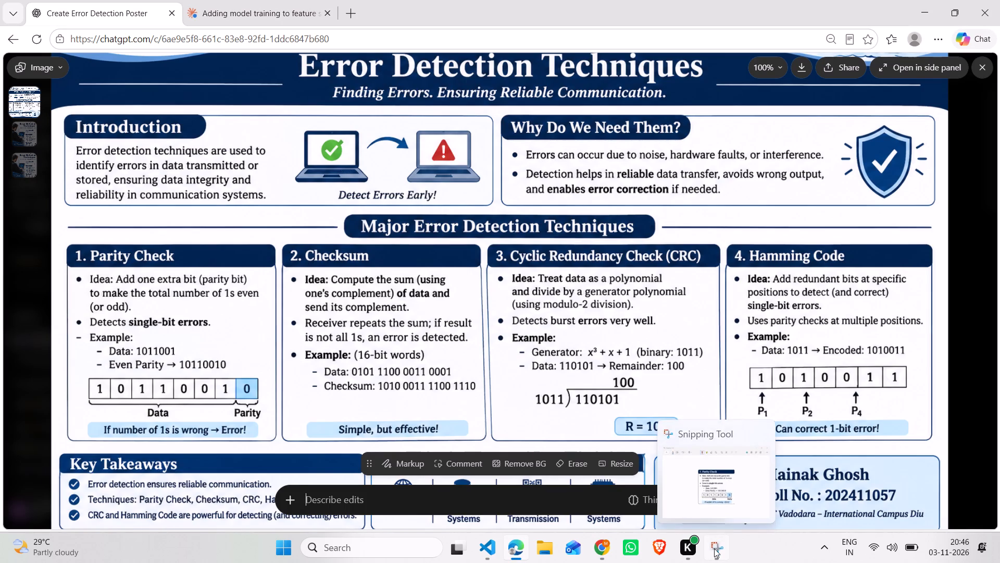
{"action": "left_click", "coordinate": [366, 236]}
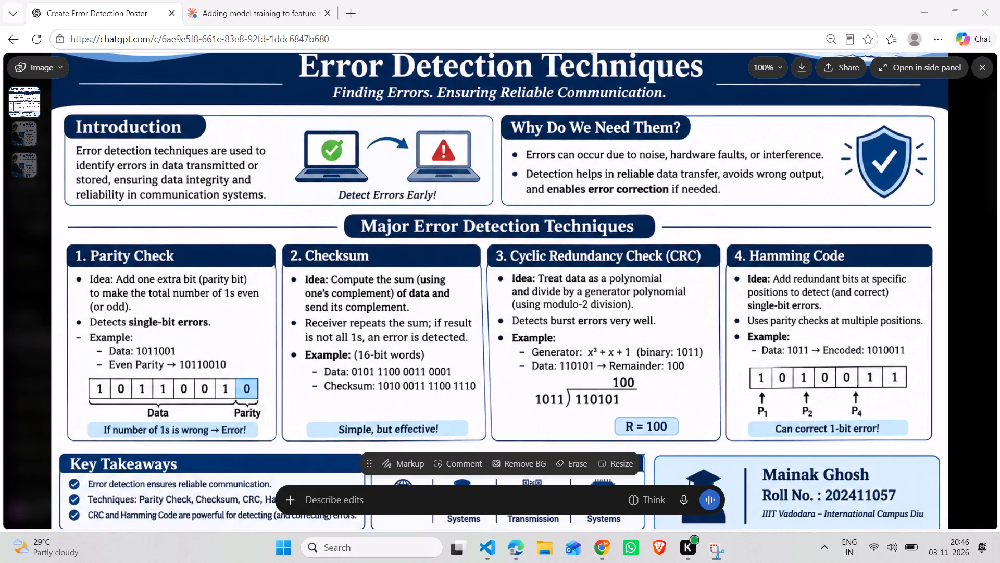
{"action": "left_click_drag", "start_coordinate": [283, 242], "coordinate": [446, 367]}
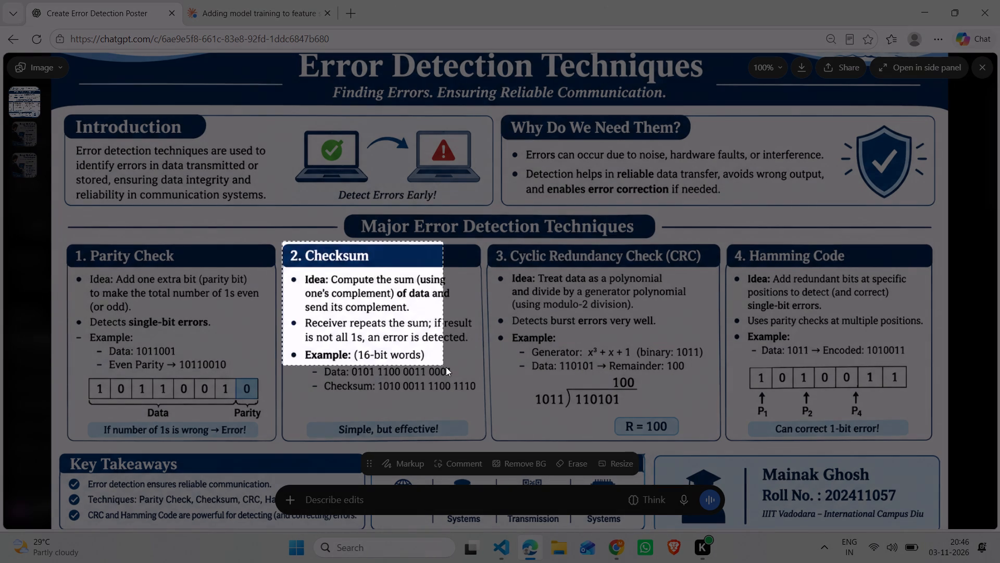
{"action": "left_click_drag", "start_coordinate": [446, 367], "coordinate": [483, 446]}
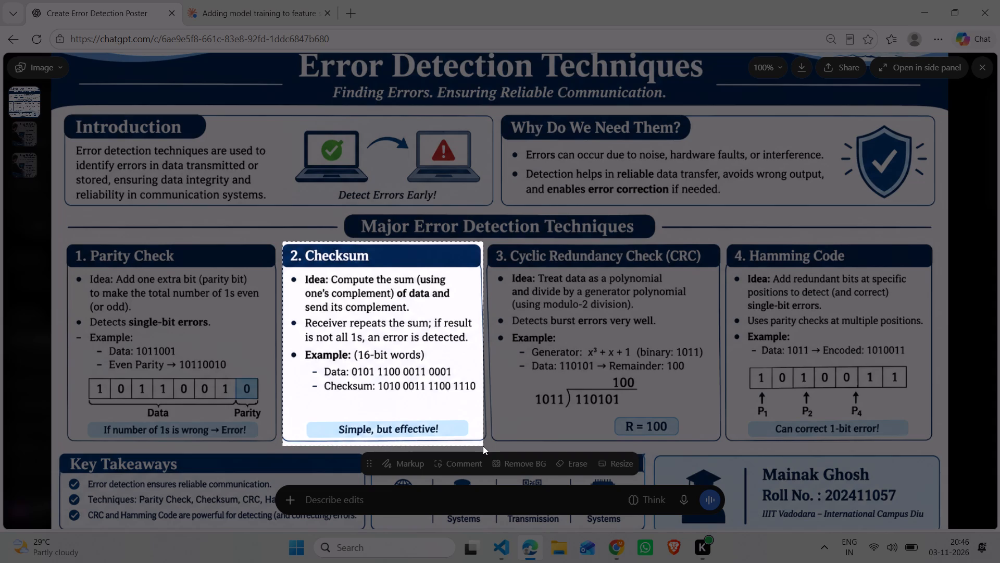
{"action": "left_click_drag", "start_coordinate": [483, 446], "coordinate": [484, 439]}
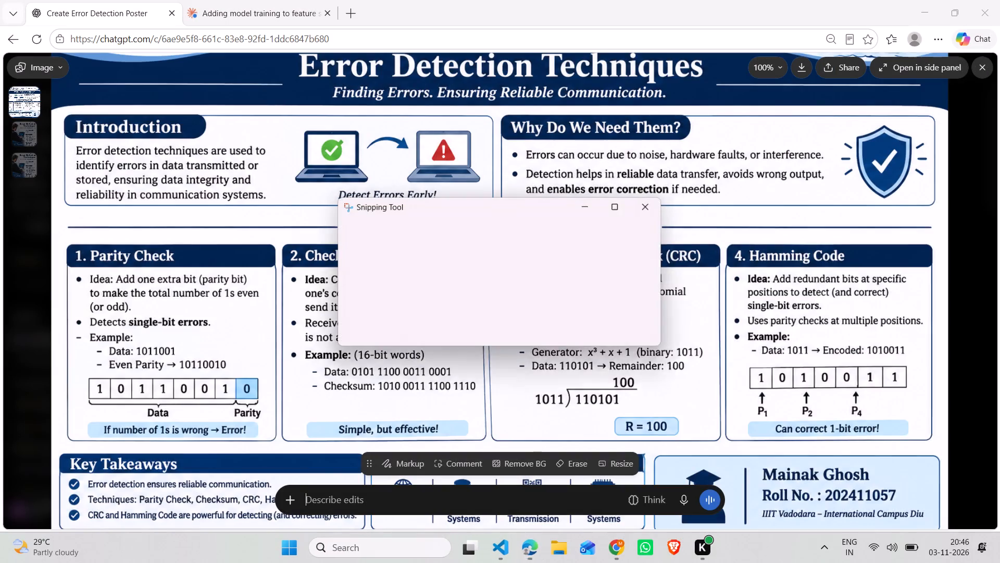
{"action": "right_click", "coordinate": [607, 400]}
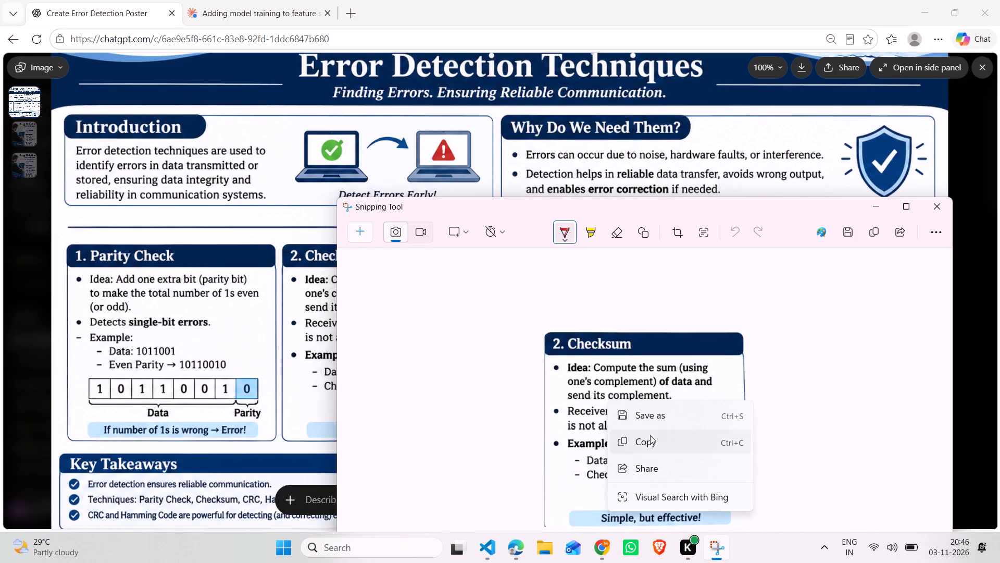
{"action": "left_click", "coordinate": [650, 435]}
Paste the Checksum snip into the Canva poster in Chrome, scale it down and place it level with and right of the Parity Check panel.
{"action": "left_click", "coordinate": [612, 559]}
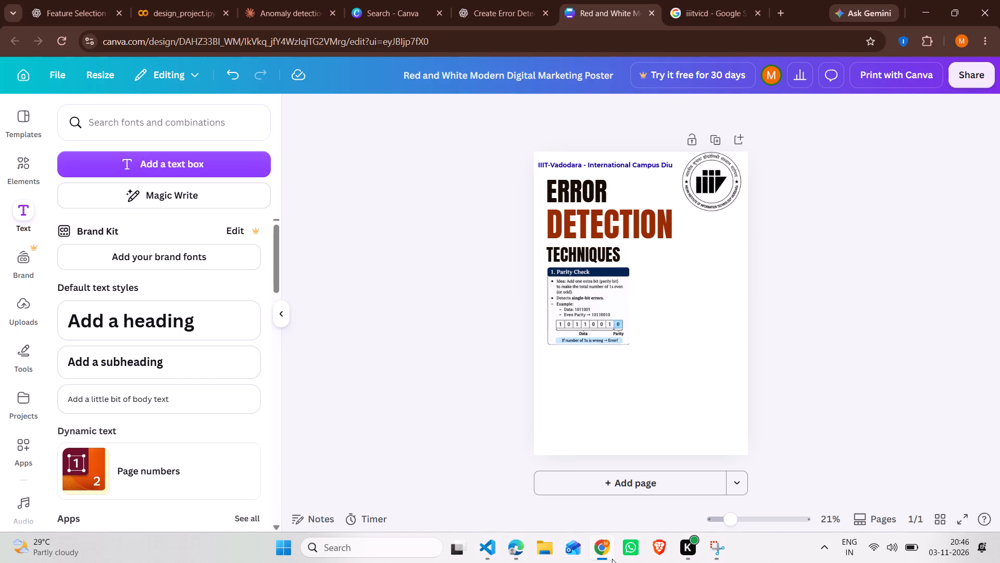
{"action": "left_click", "coordinate": [691, 307]}
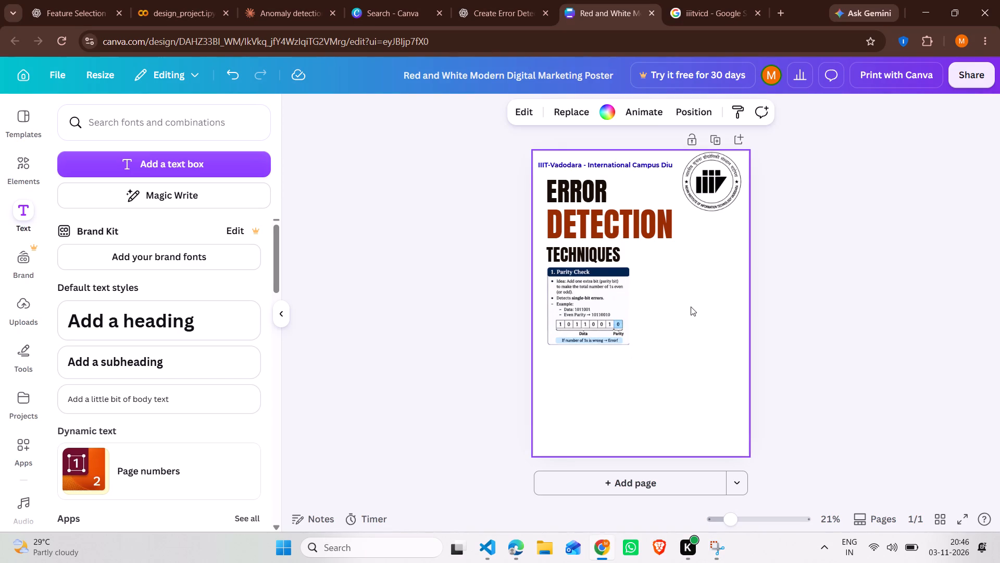
{"action": "key", "text": "ctrl+v"}
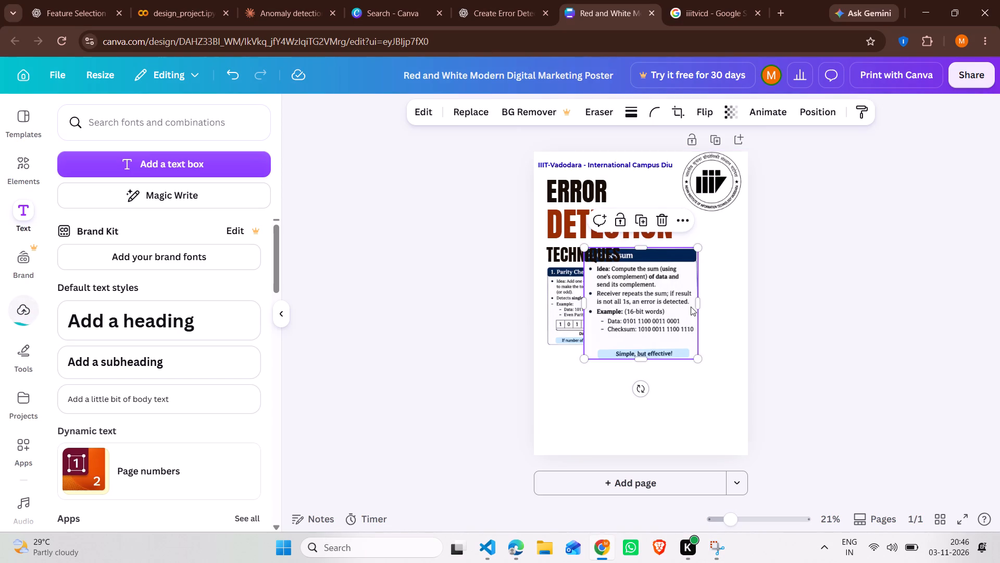
{"action": "right_click_drag", "start_coordinate": [664, 304], "coordinate": [721, 317]}
{"action": "left_click", "coordinate": [721, 317]}
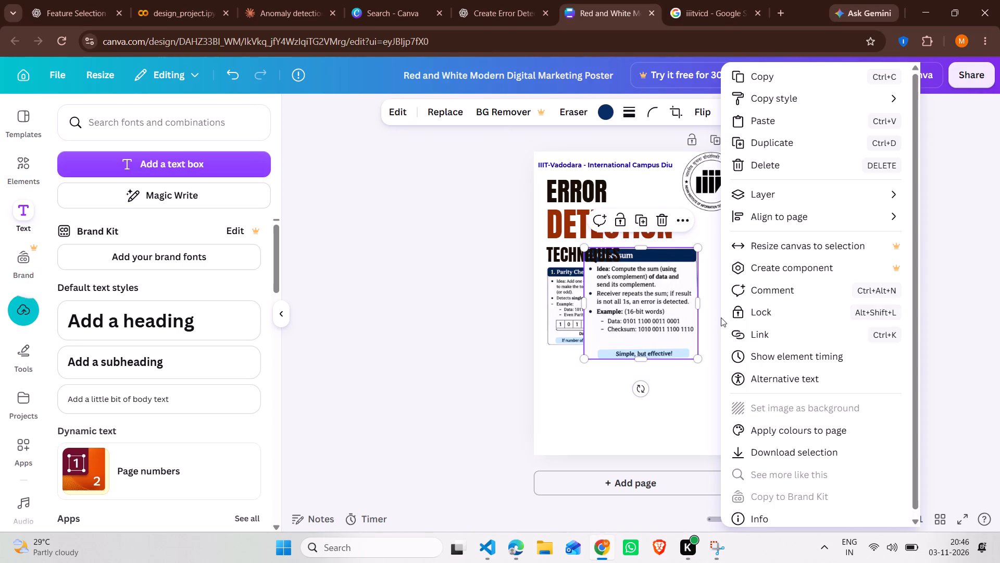
{"action": "left_click", "coordinate": [481, 420]}
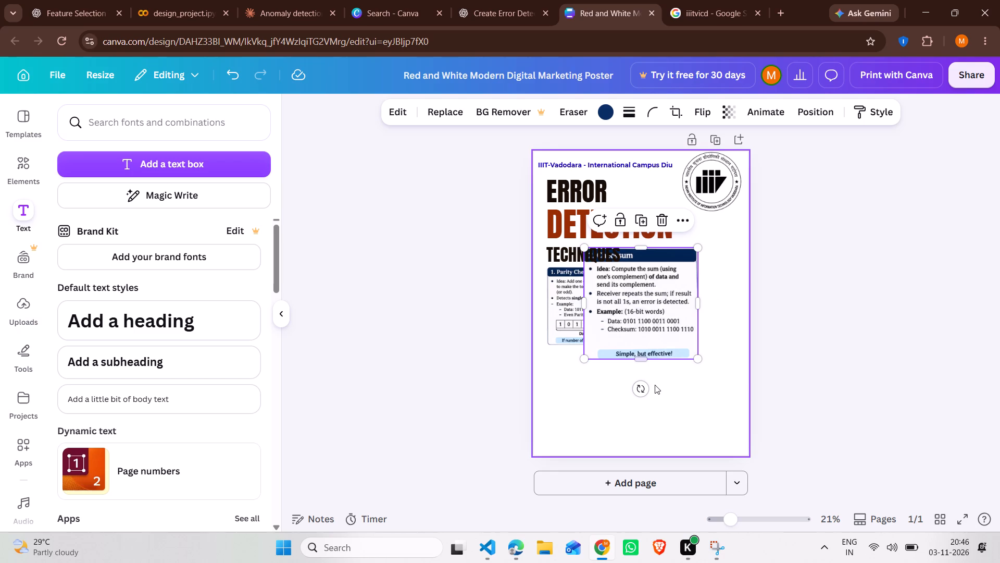
{"action": "left_click_drag", "start_coordinate": [658, 302], "coordinate": [711, 314]}
{"action": "left_click_drag", "start_coordinate": [636, 371], "coordinate": [645, 349]}
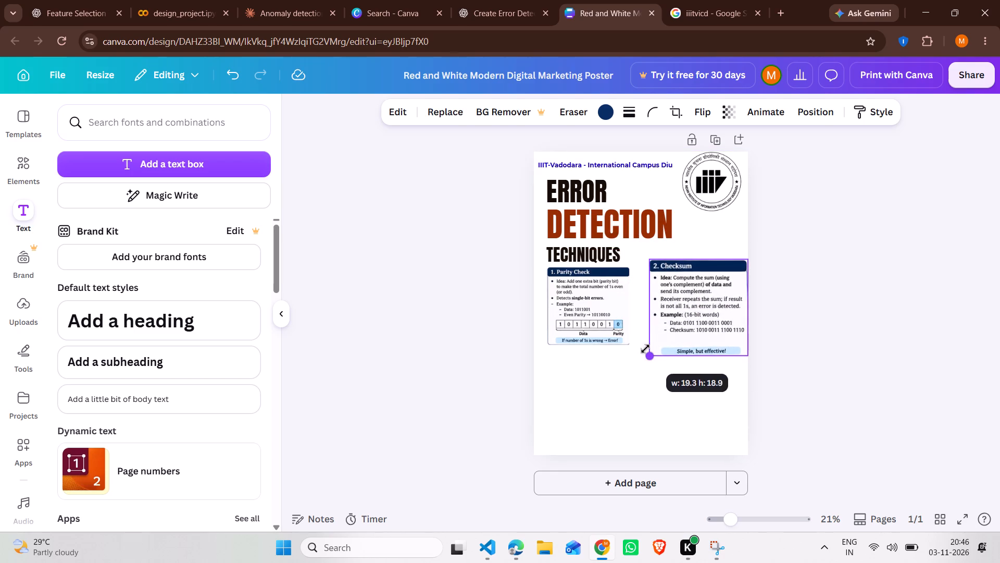
{"action": "left_click_drag", "start_coordinate": [645, 349], "coordinate": [645, 348]}
{"action": "left_click_drag", "start_coordinate": [747, 353], "coordinate": [726, 340]}
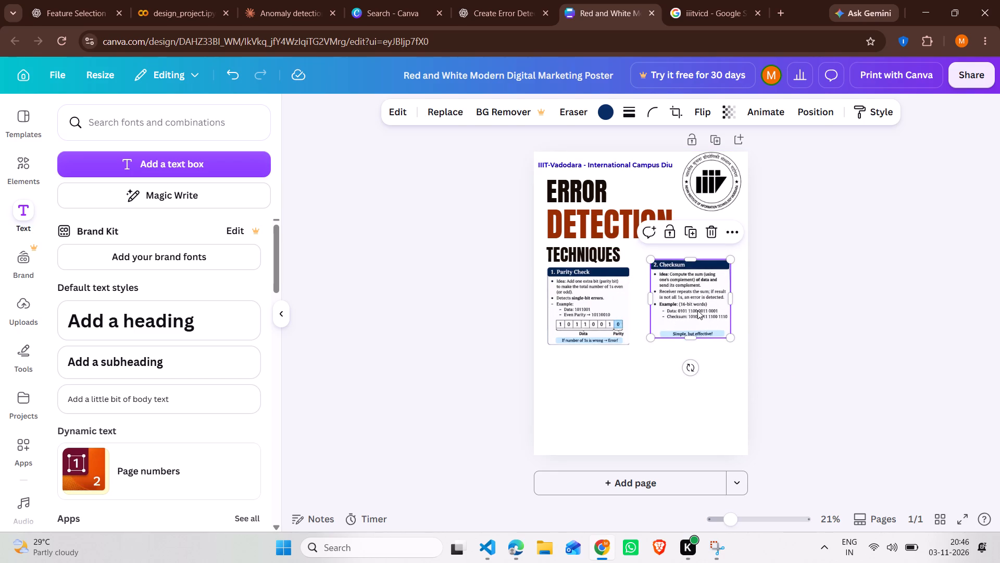
{"action": "left_click_drag", "start_coordinate": [697, 310], "coordinate": [688, 316]}
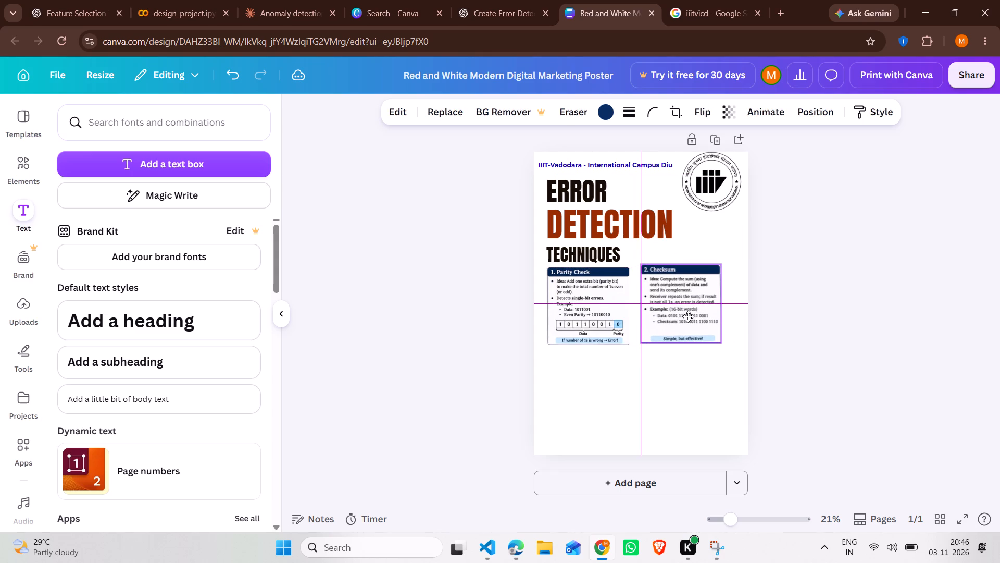
{"action": "left_click_drag", "start_coordinate": [688, 316], "coordinate": [688, 317]}
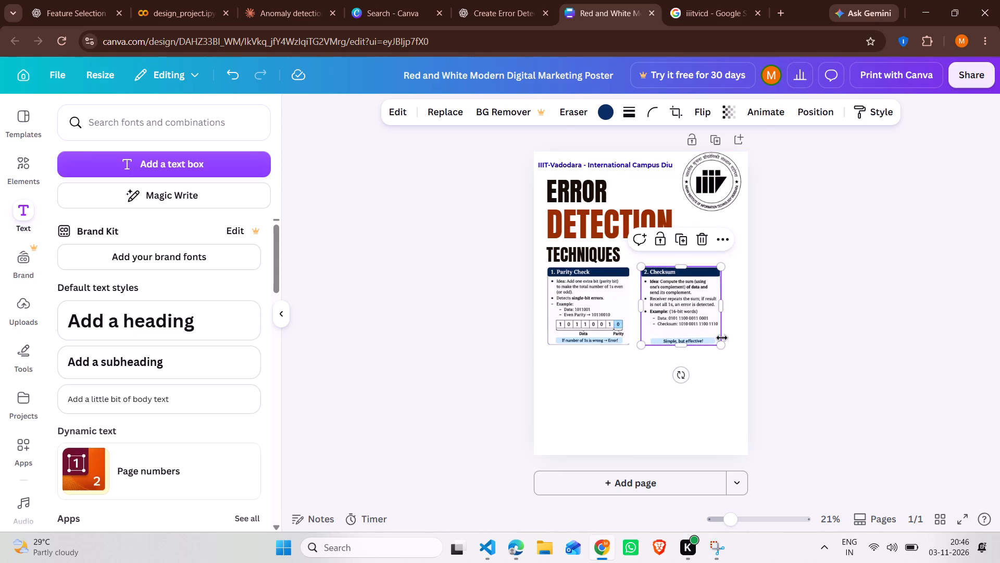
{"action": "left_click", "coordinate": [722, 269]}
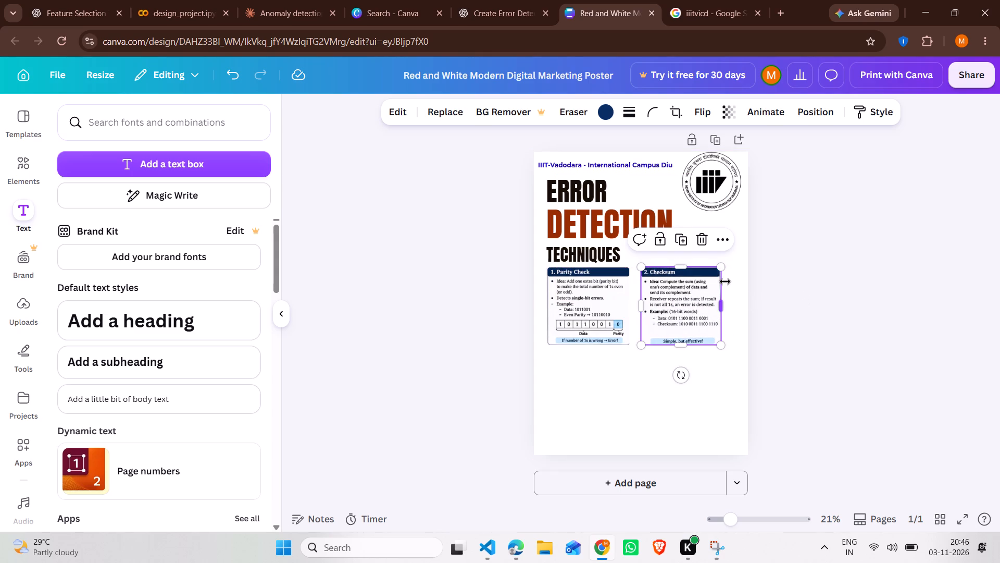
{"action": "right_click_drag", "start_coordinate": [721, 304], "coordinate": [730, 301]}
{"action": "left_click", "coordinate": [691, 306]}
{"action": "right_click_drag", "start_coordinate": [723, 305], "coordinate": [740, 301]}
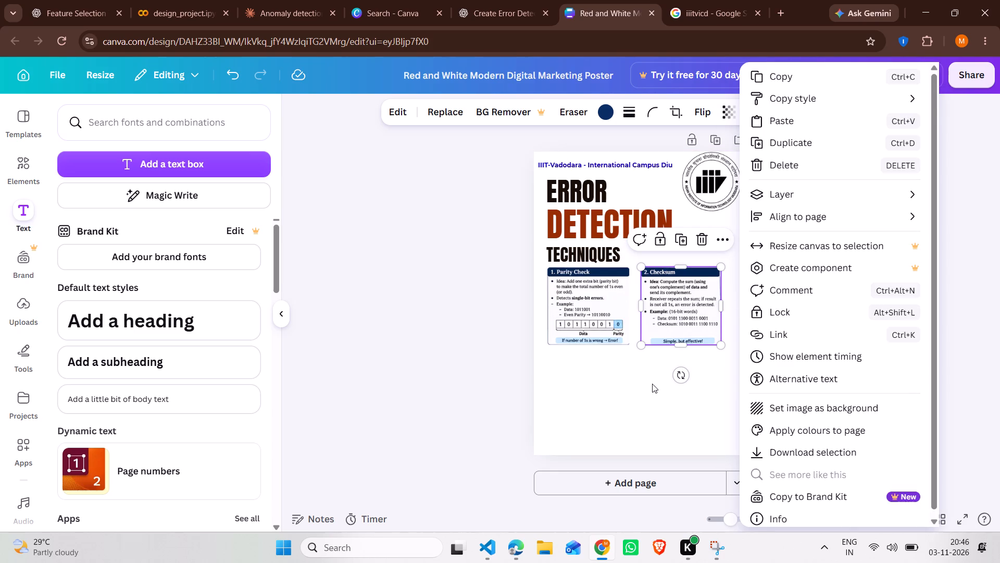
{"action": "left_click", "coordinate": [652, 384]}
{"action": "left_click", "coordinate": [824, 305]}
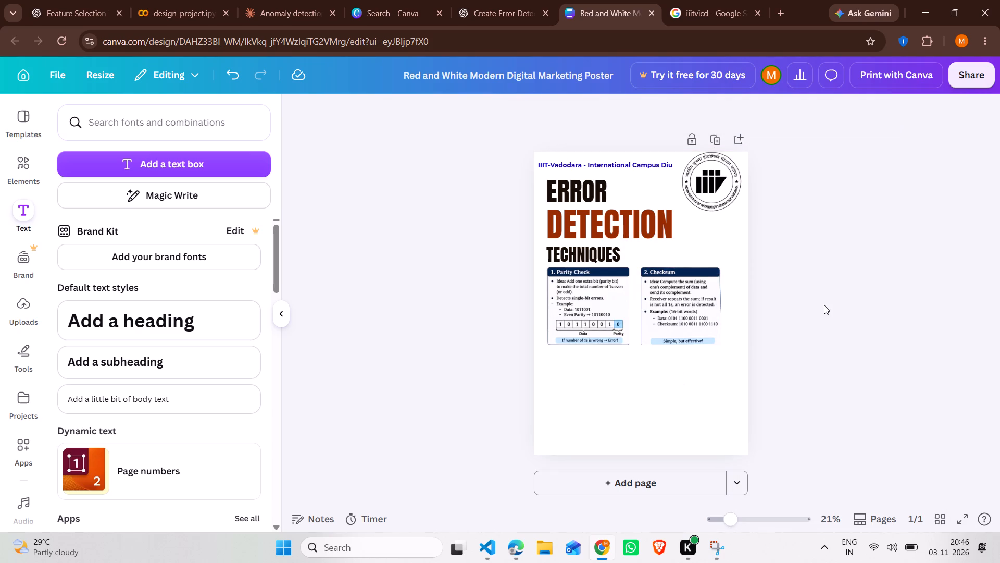
Widen the Checksum panel very slightly by its outer side edge, to about 15.9 wide by 15.3 high.
{"action": "left_click", "coordinate": [673, 314]}
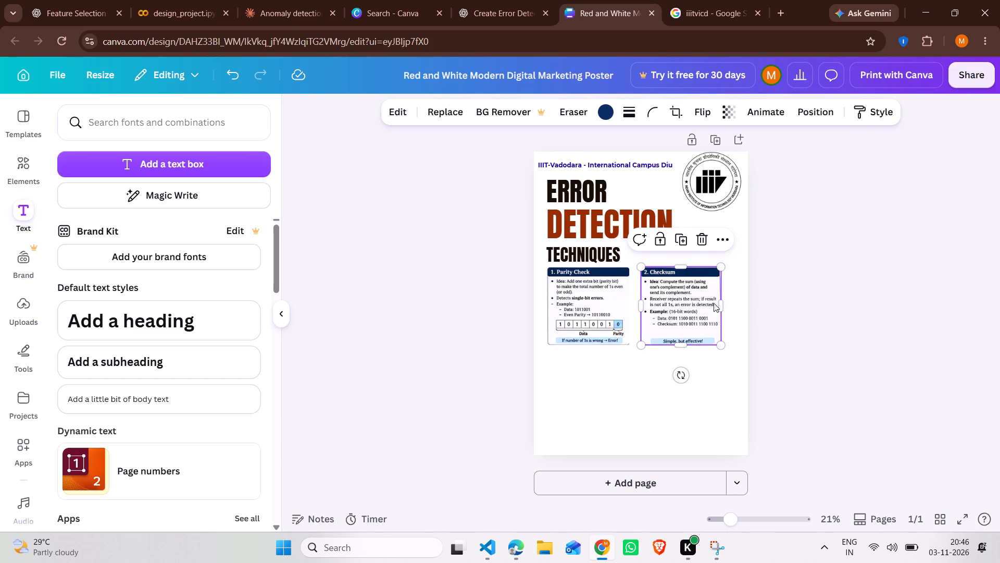
{"action": "left_click_drag", "start_coordinate": [721, 303], "coordinate": [734, 301]}
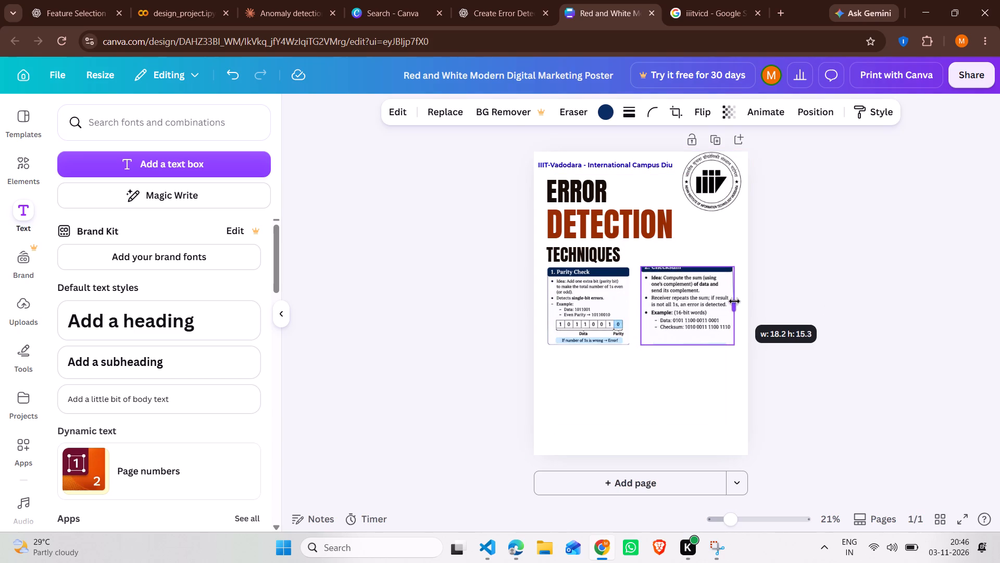
{"action": "left_click_drag", "start_coordinate": [734, 301], "coordinate": [723, 307]}
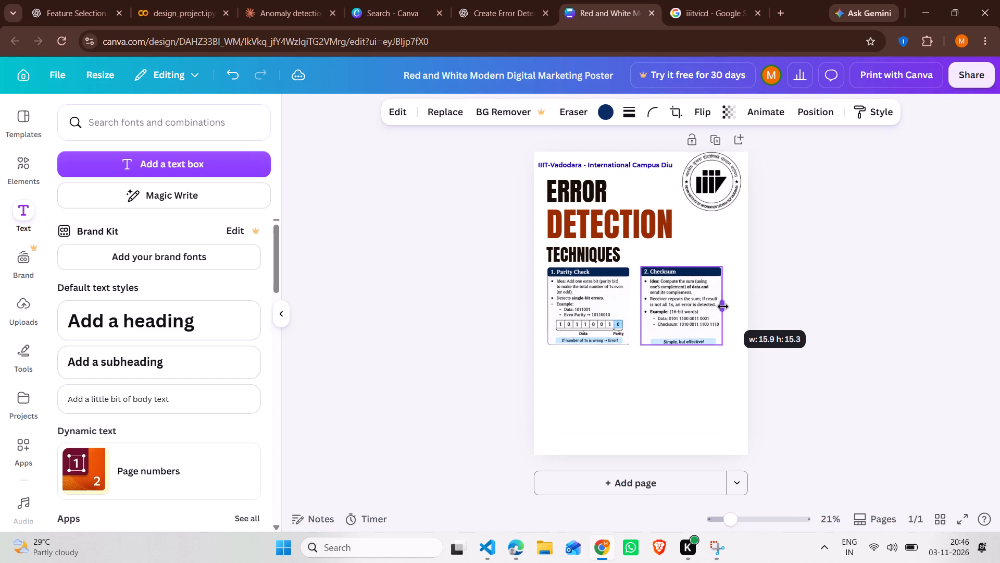
{"action": "left_click_drag", "start_coordinate": [723, 307], "coordinate": [723, 308]}
{"action": "left_click", "coordinate": [799, 316]}
{"action": "left_click", "coordinate": [702, 313]}
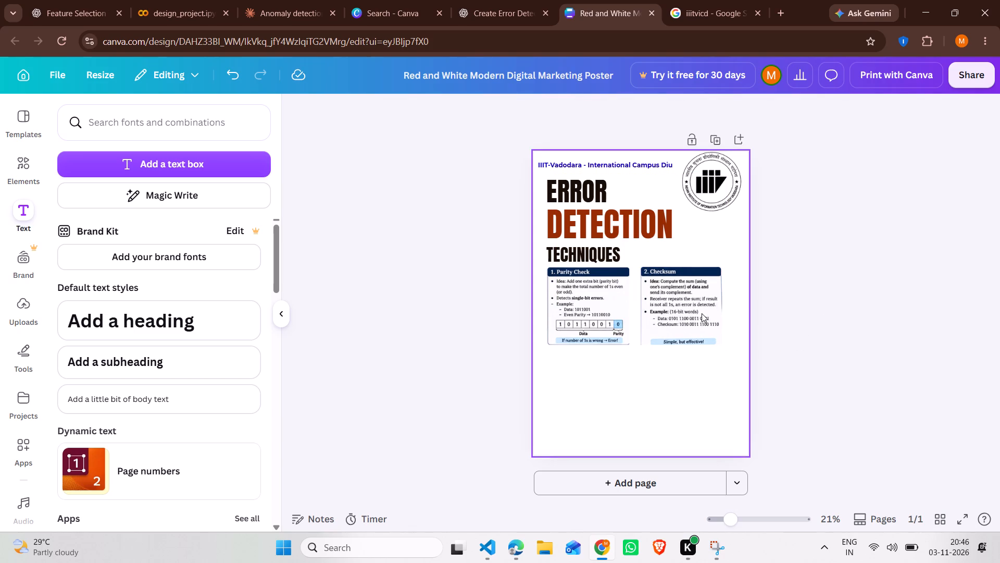
Scale the Parity Check and Checksum panels up slightly, extending them outward and down so their bottom edges line up.
{"action": "left_click", "coordinate": [592, 312]}
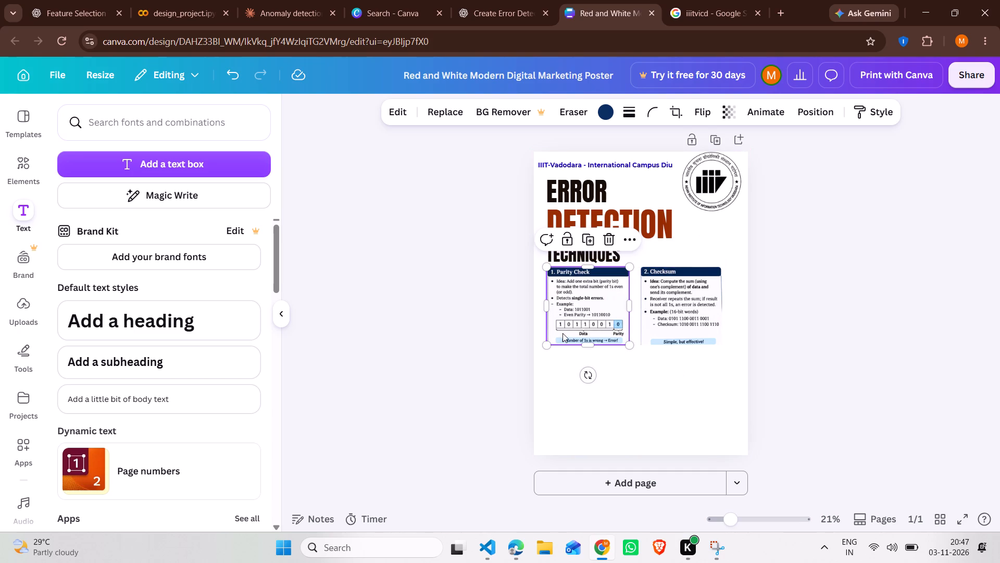
{"action": "left_click_drag", "start_coordinate": [547, 342], "coordinate": [543, 348]}
{"action": "left_click", "coordinate": [671, 331]}
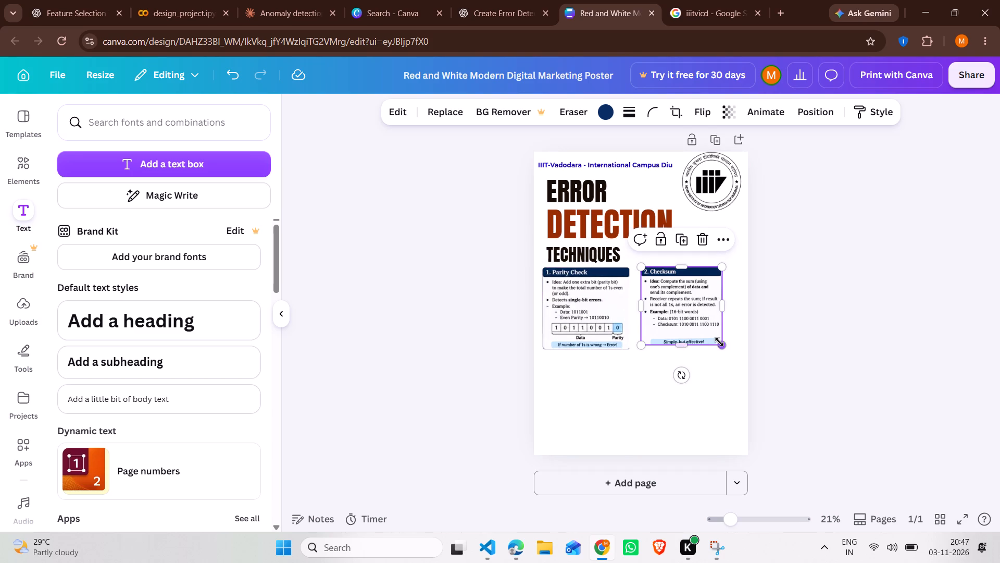
{"action": "left_click_drag", "start_coordinate": [719, 342], "coordinate": [727, 348]}
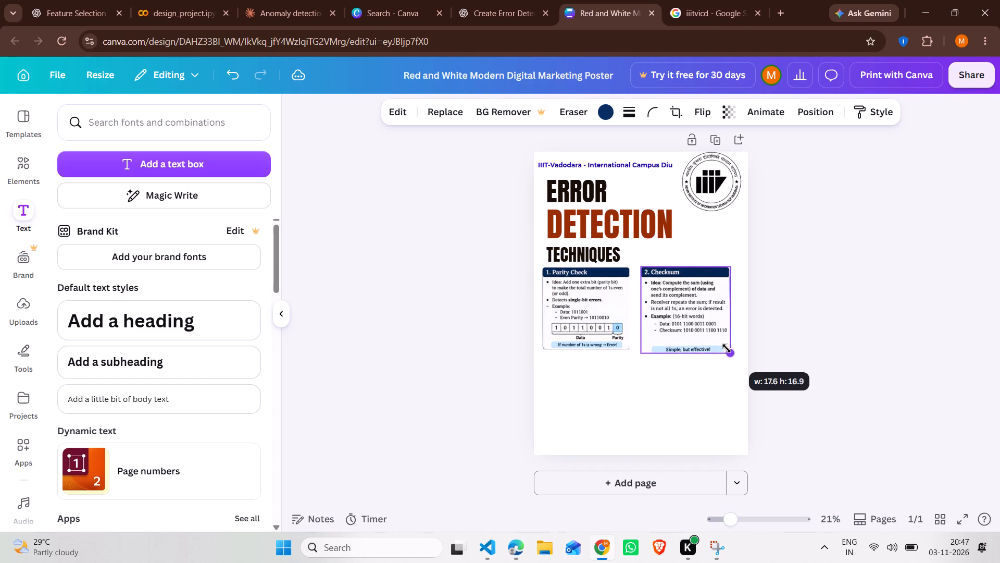
{"action": "left_click_drag", "start_coordinate": [727, 348], "coordinate": [725, 345]}
{"action": "left_click", "coordinate": [774, 342]}
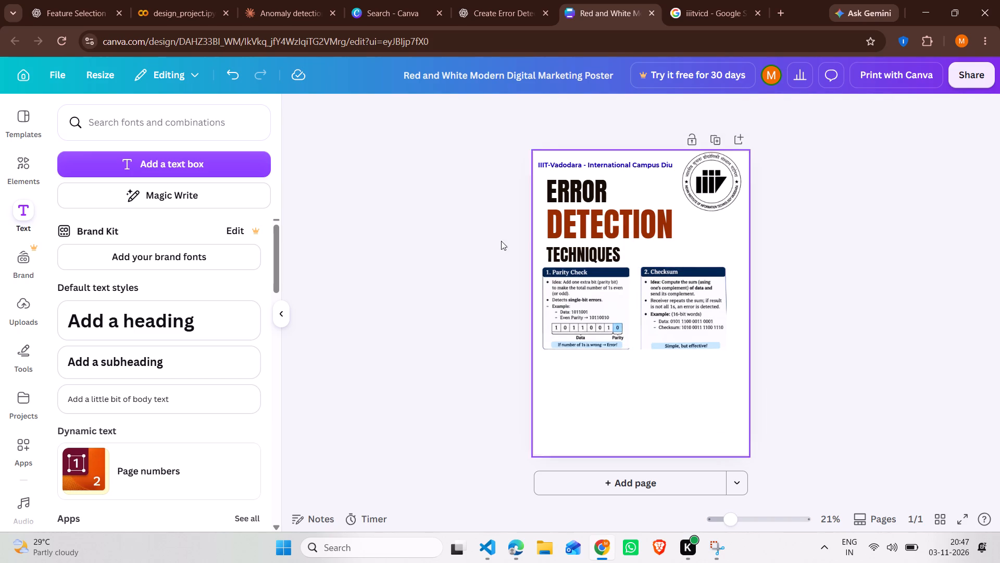
Switch to the generated poster in Edge, snip its 3. Cyclic Redundancy Check (CRC) panel with Snipping Tool and copy the snip.
{"action": "left_click", "coordinate": [522, 548]}
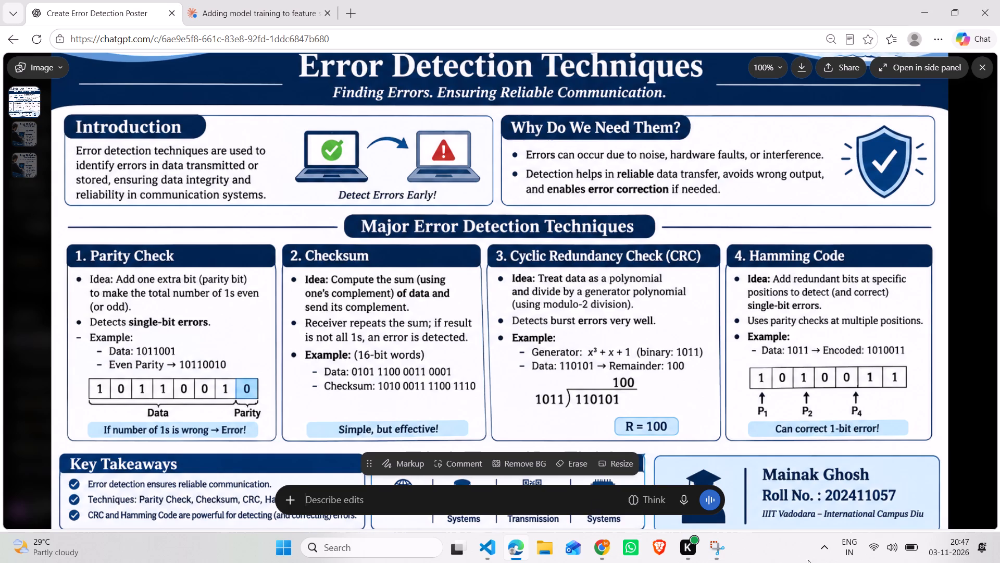
{"action": "left_click", "coordinate": [717, 556]}
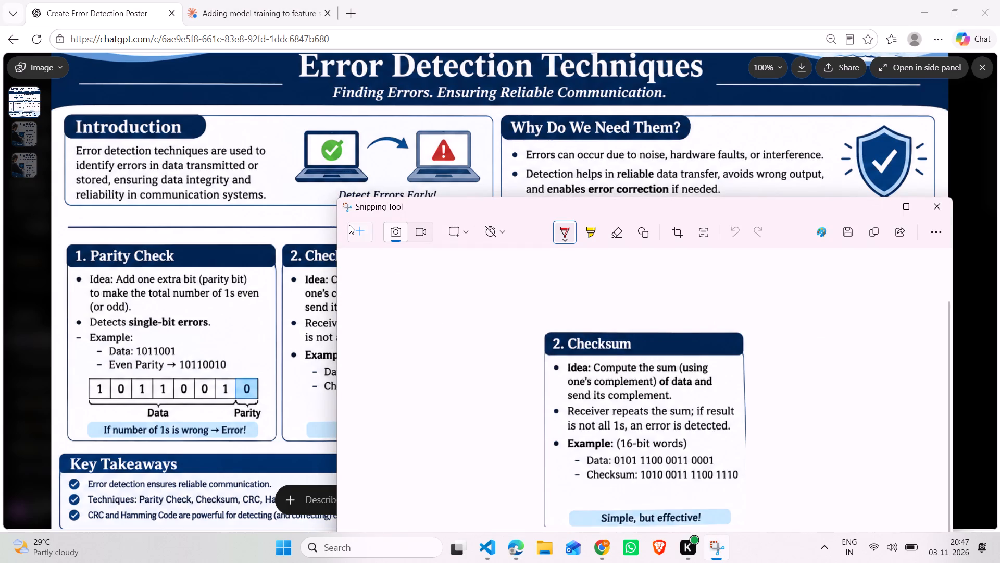
{"action": "left_click", "coordinate": [349, 225]}
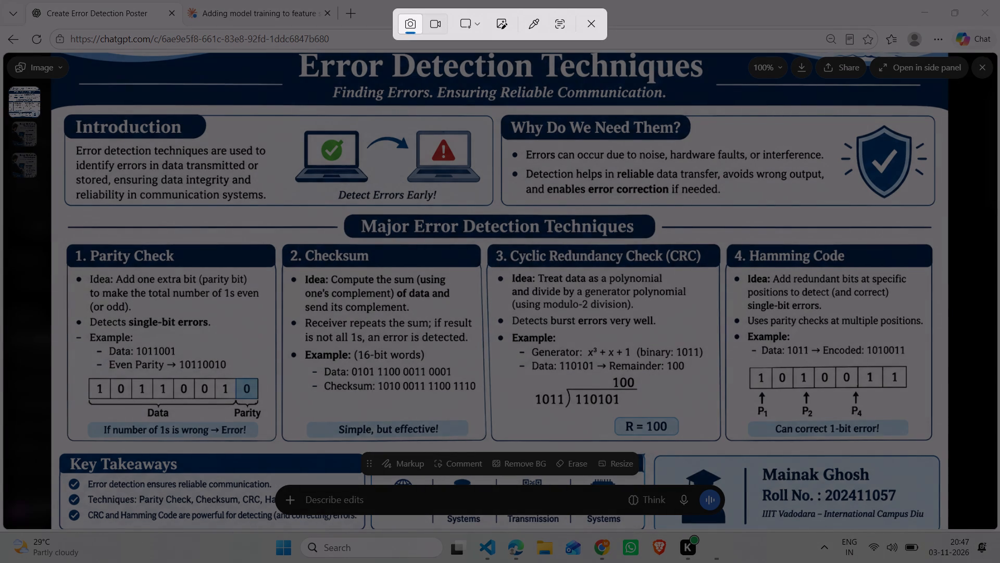
{"action": "left_click_drag", "start_coordinate": [490, 244], "coordinate": [724, 436]}
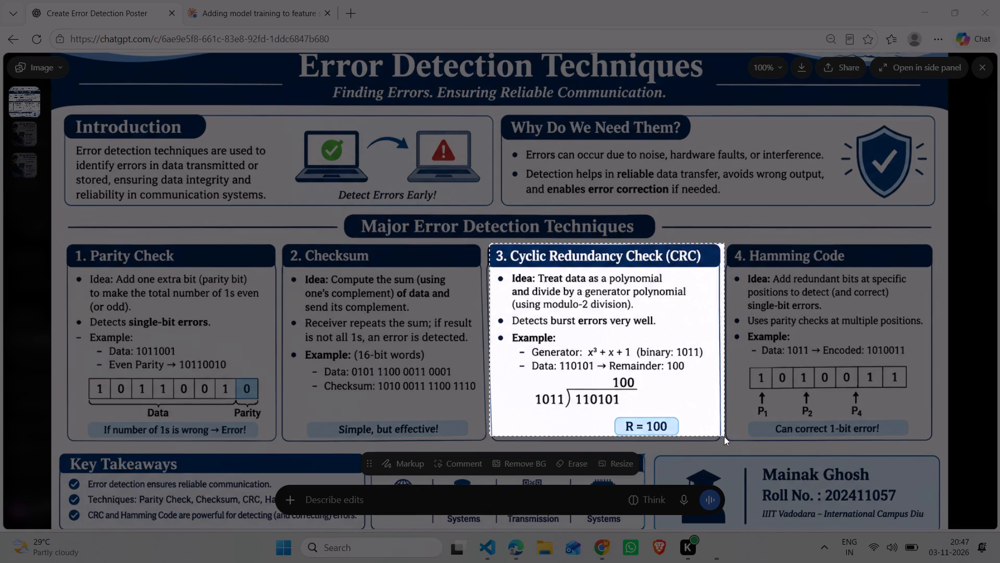
{"action": "left_click_drag", "start_coordinate": [724, 436], "coordinate": [721, 440]}
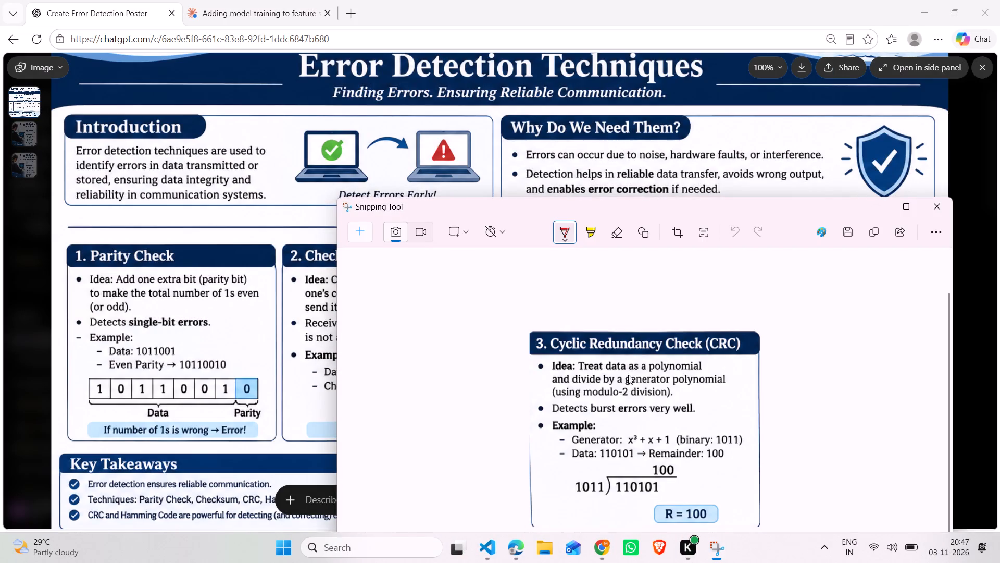
{"action": "right_click", "coordinate": [610, 380]}
{"action": "left_click", "coordinate": [642, 411]}
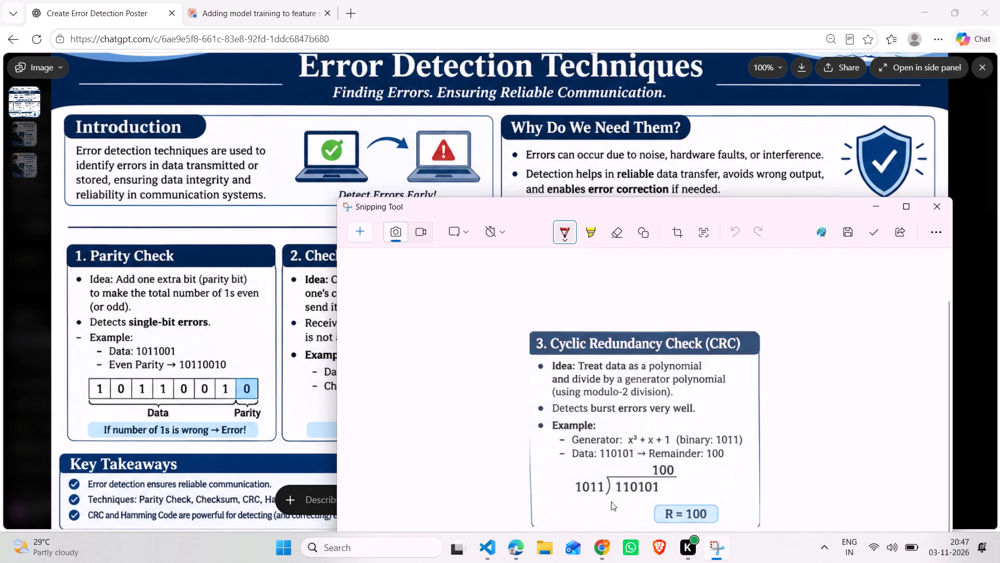
Paste the CRC snip into the Canva poster in Chrome, place it beneath the Parity Check panel and scale it down to fit that column.
{"action": "left_click", "coordinate": [599, 552]}
{"action": "left_click", "coordinate": [591, 391]}
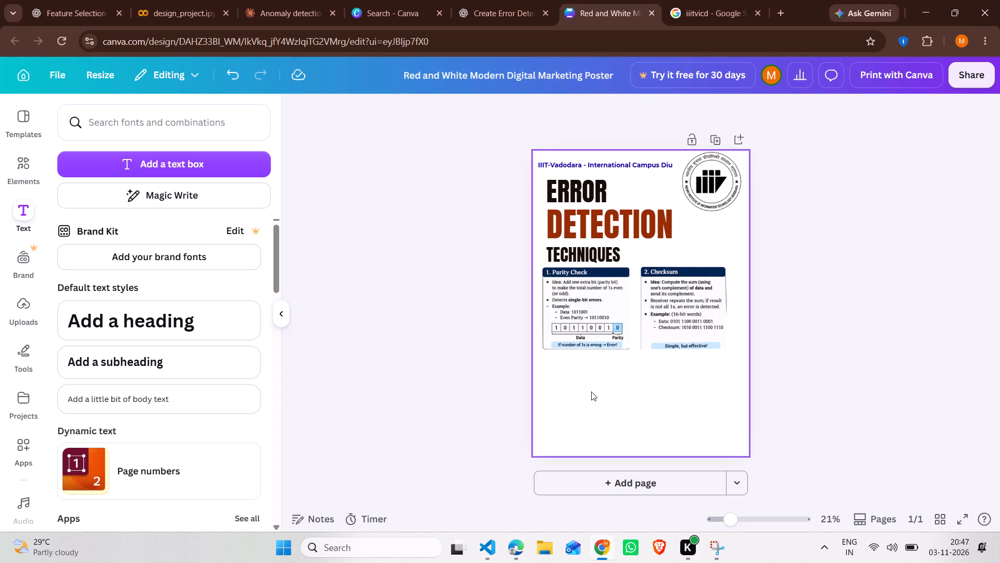
{"action": "key", "text": "ctrl+v"}
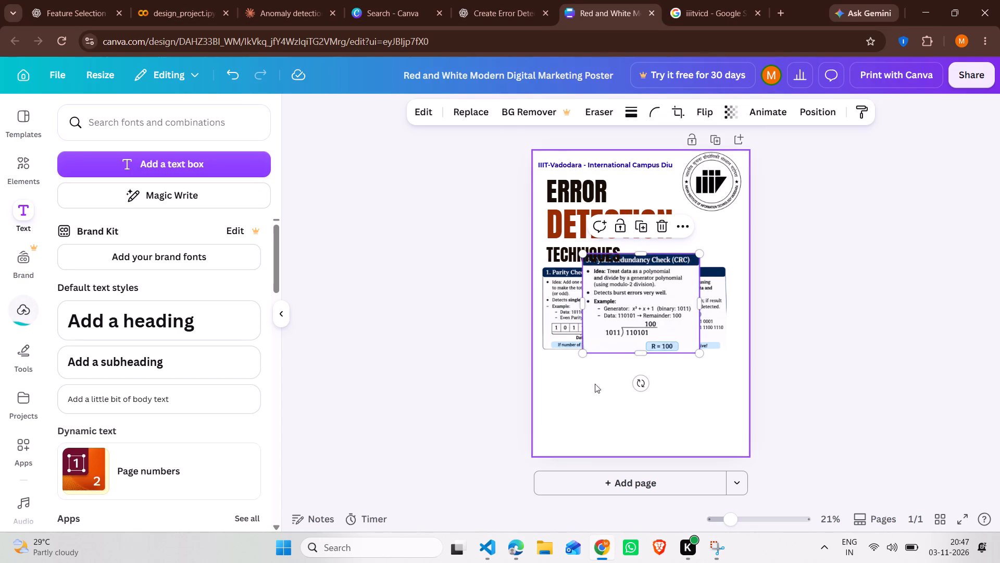
{"action": "left_click_drag", "start_coordinate": [637, 293], "coordinate": [599, 391]}
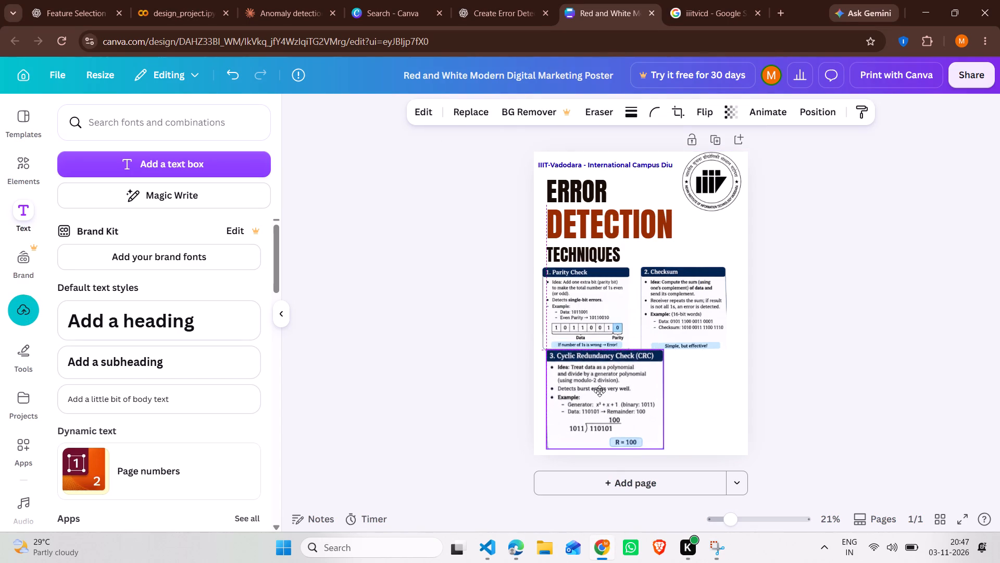
{"action": "left_click_drag", "start_coordinate": [599, 391], "coordinate": [597, 393]}
{"action": "left_click_drag", "start_coordinate": [656, 454], "coordinate": [634, 436]}
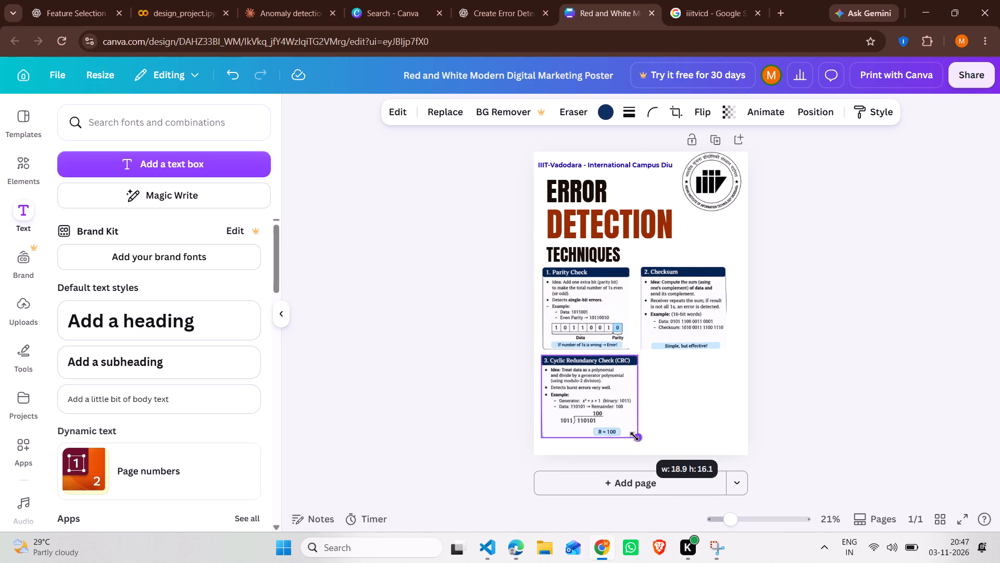
{"action": "left_click_drag", "start_coordinate": [634, 436], "coordinate": [634, 435]}
{"action": "left_click", "coordinate": [804, 404]}
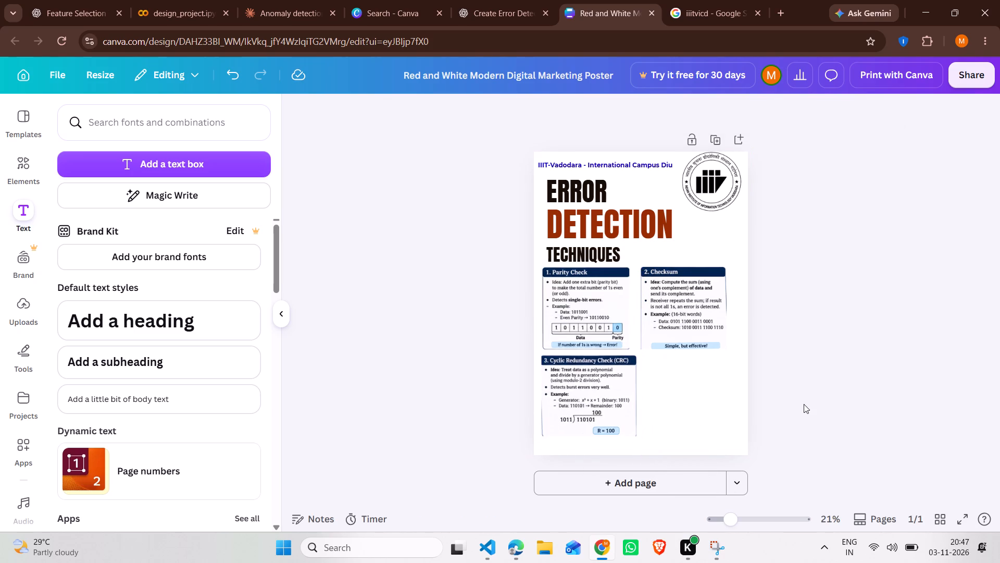
Return to the generated poster in Edge, snip its 4. Hamming Code panel with Snipping Tool and copy the snip.
{"action": "key", "text": "alt+Tab"}
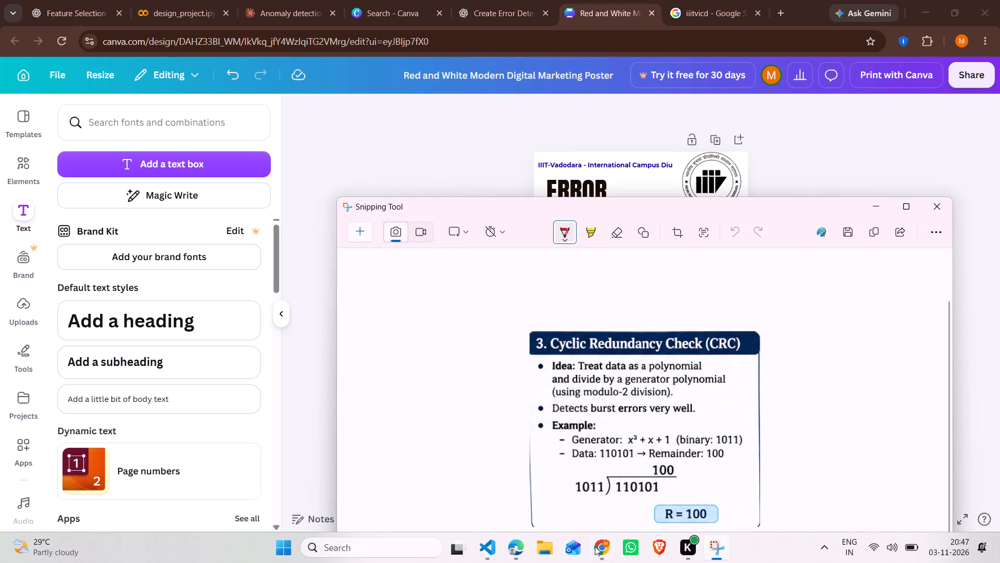
{"action": "left_click", "coordinate": [517, 552]}
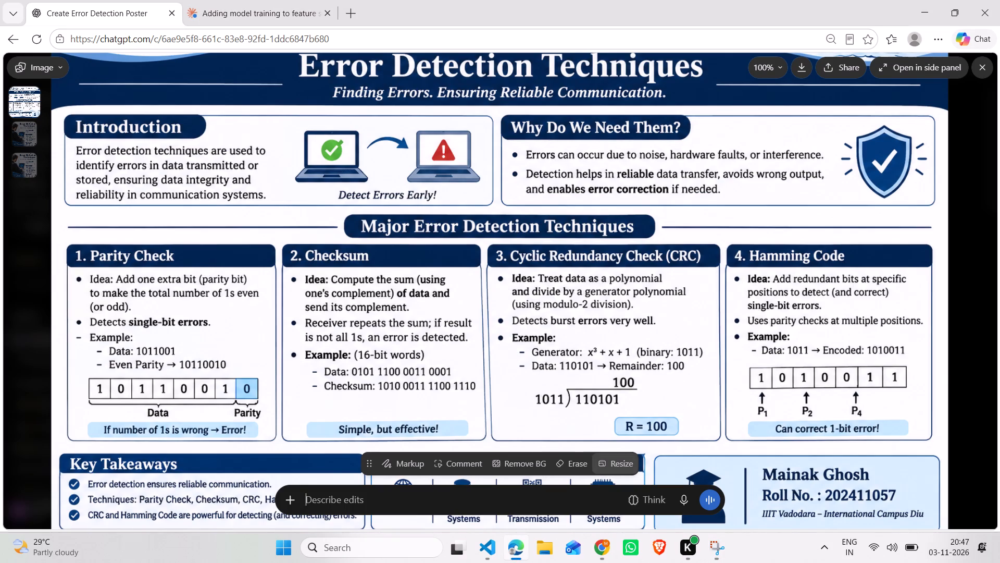
{"action": "left_click", "coordinate": [716, 558]}
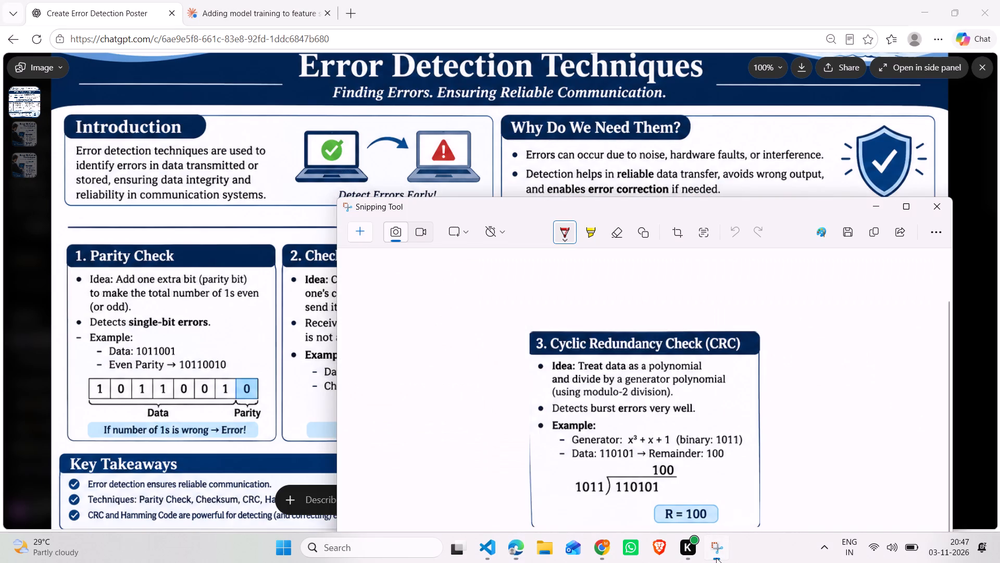
{"action": "left_click", "coordinate": [371, 232]}
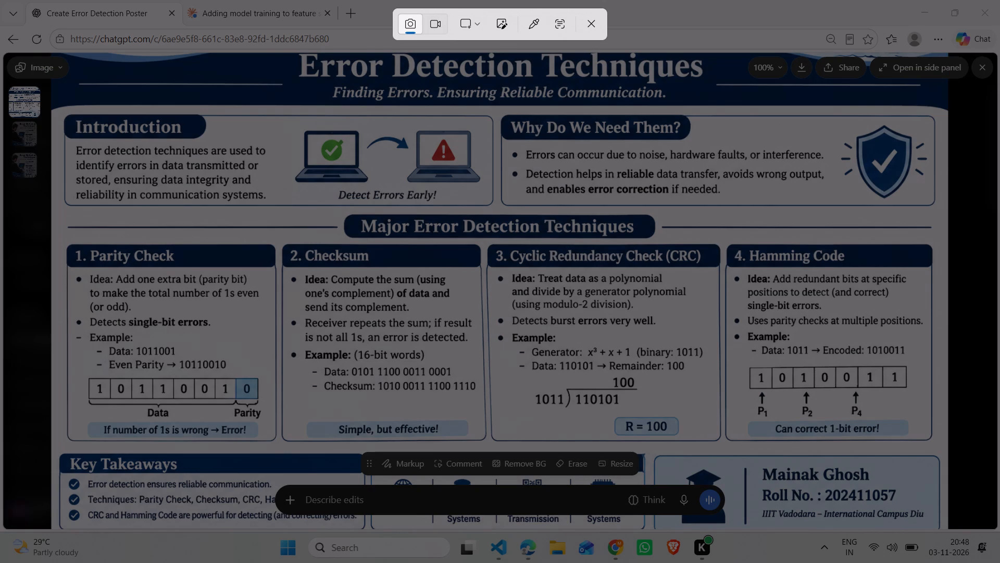
{"action": "left_click_drag", "start_coordinate": [726, 247], "coordinate": [924, 438]}
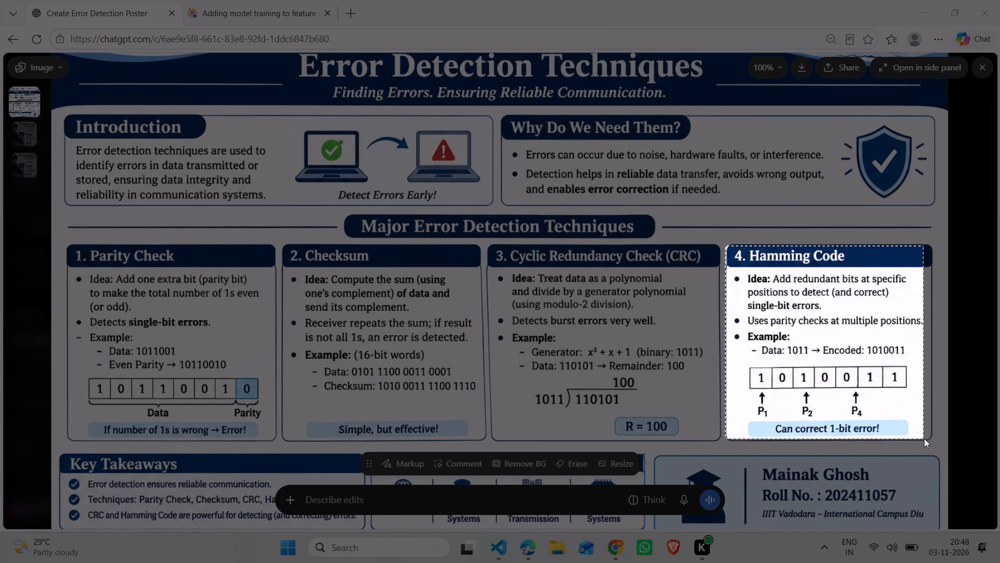
{"action": "left_click_drag", "start_coordinate": [924, 438], "coordinate": [935, 437]}
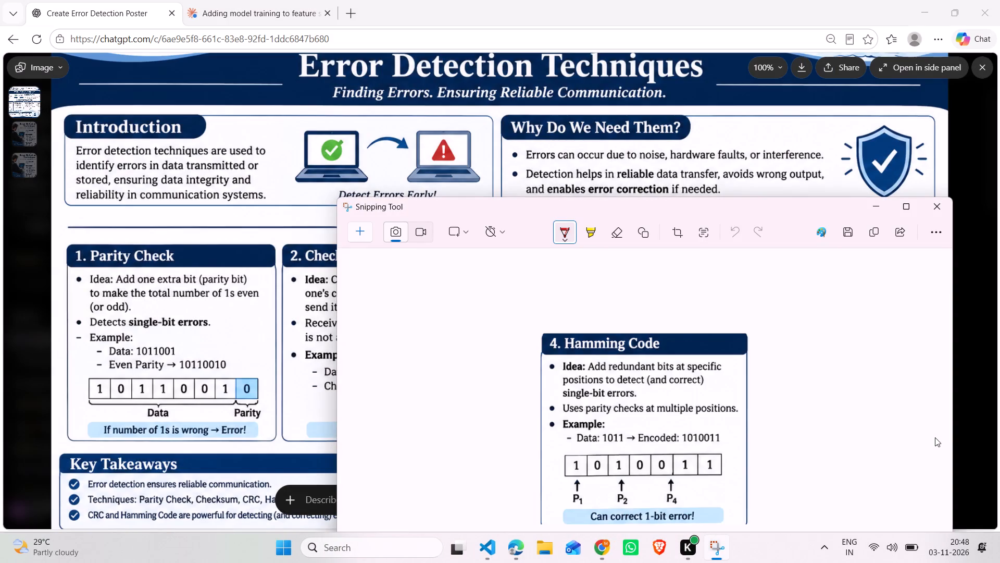
{"action": "right_click", "coordinate": [722, 415]}
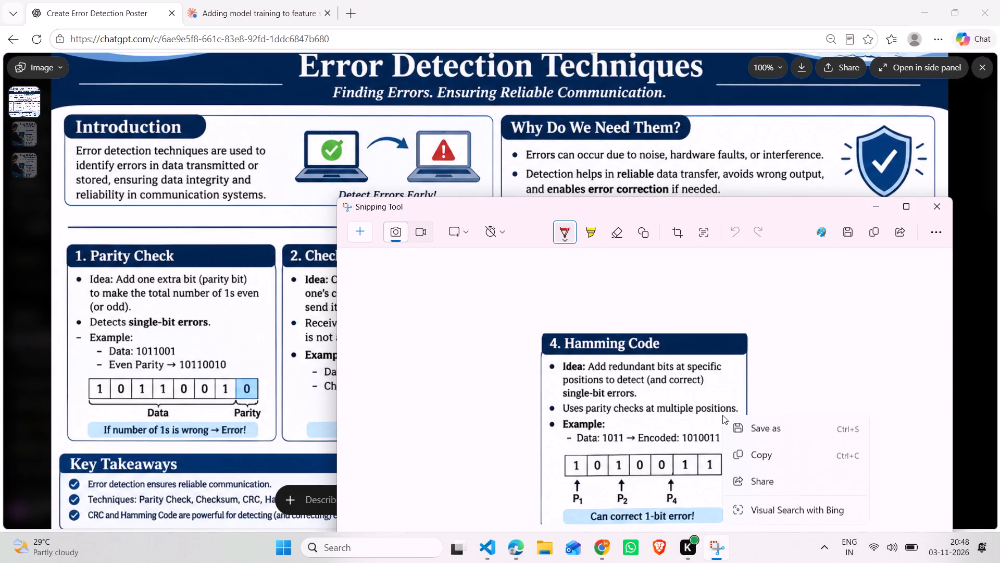
{"action": "left_click", "coordinate": [752, 450]}
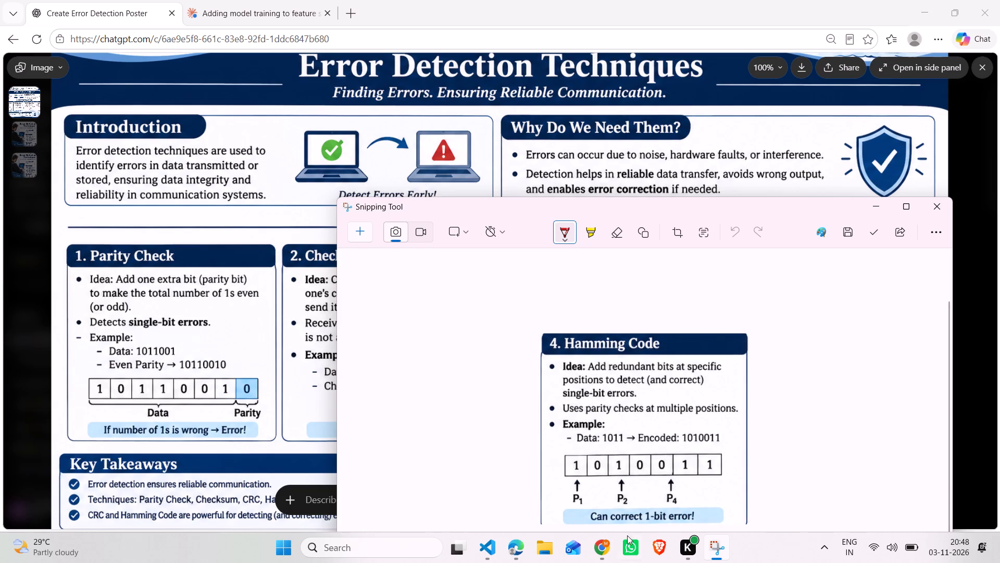
Paste the Hamming Code snip into the Canva poster in Chrome, place it beneath the Checksum panel and scale it down to fit that column.
{"action": "left_click", "coordinate": [608, 544]}
{"action": "left_click", "coordinate": [691, 408]}
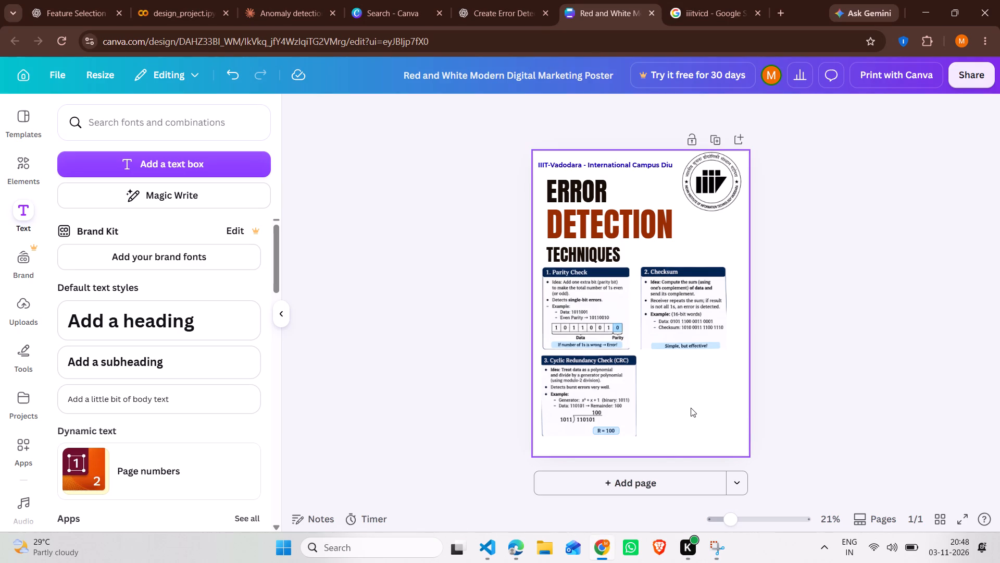
{"action": "key", "text": "ctrl+v"}
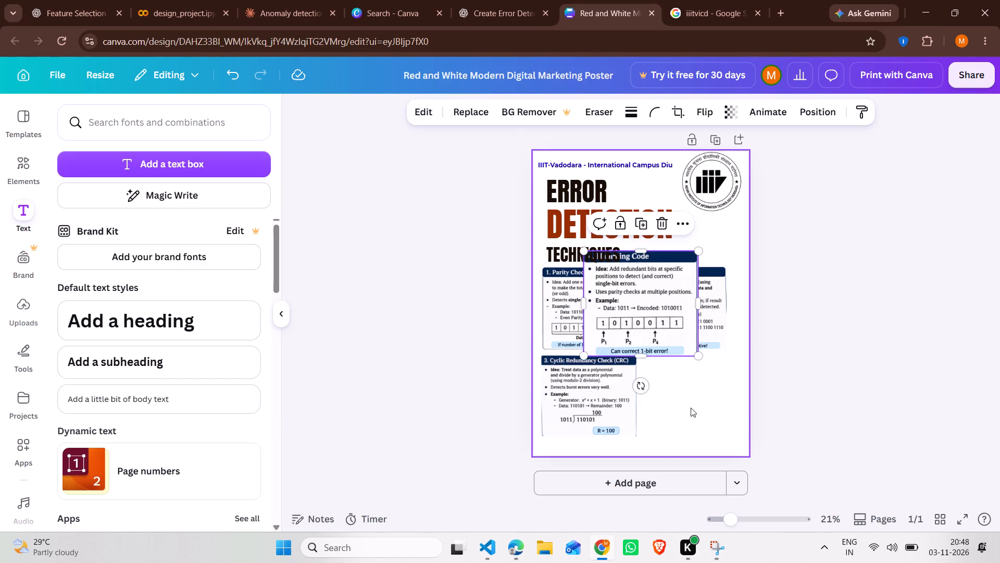
{"action": "left_click", "coordinate": [644, 323]}
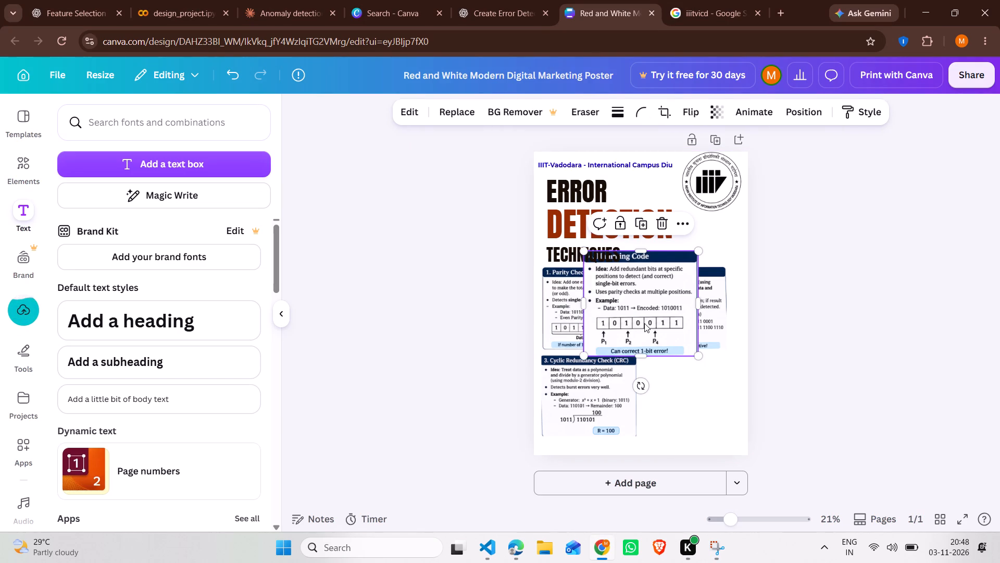
{"action": "left_click_drag", "start_coordinate": [644, 323], "coordinate": [702, 426]}
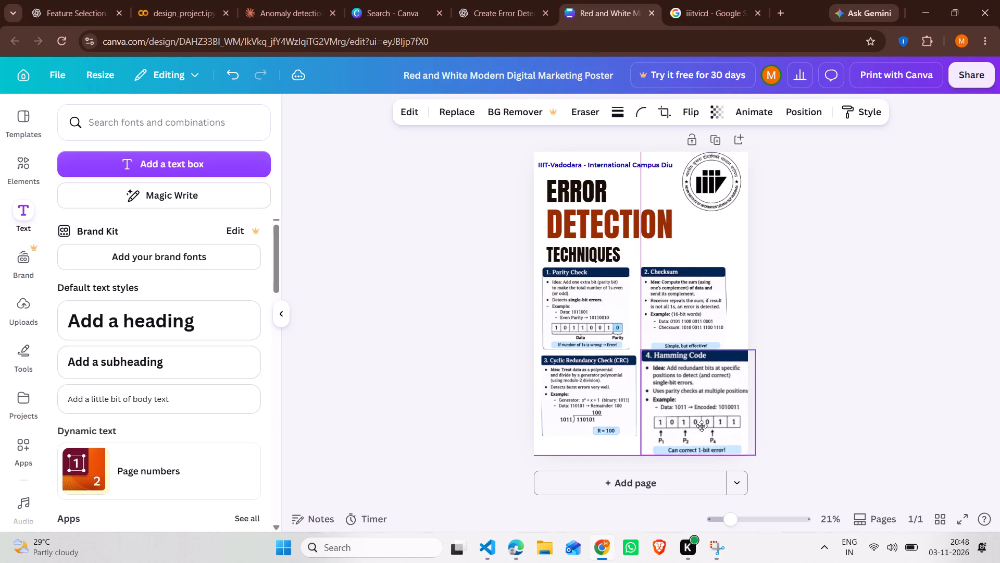
{"action": "left_click_drag", "start_coordinate": [702, 426], "coordinate": [702, 426]}
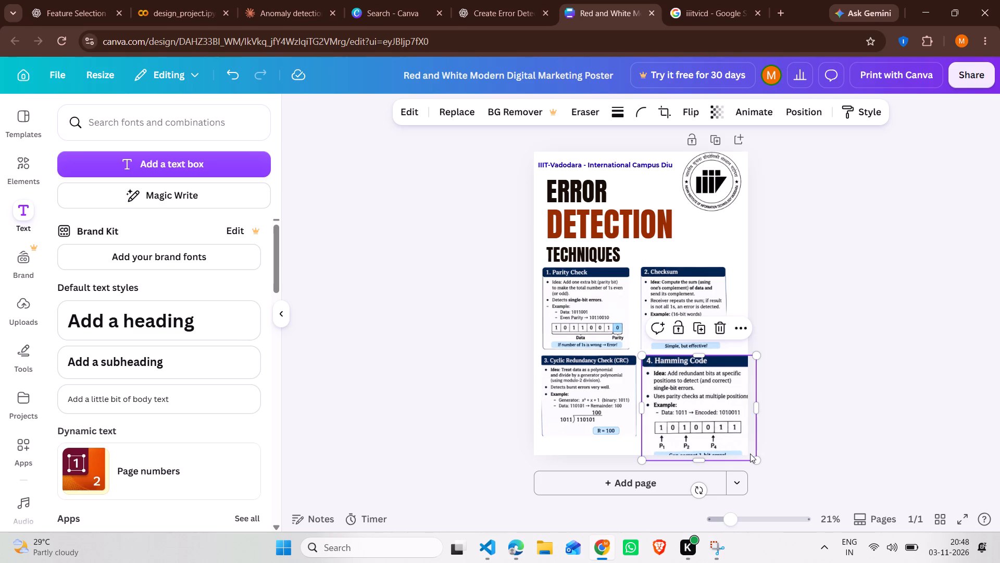
{"action": "left_click_drag", "start_coordinate": [755, 458], "coordinate": [751, 449]}
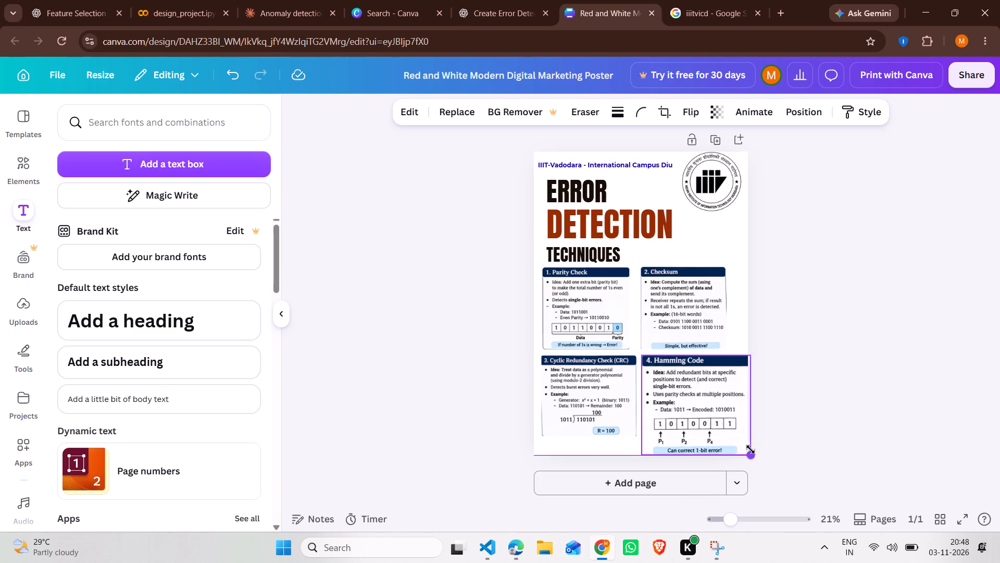
{"action": "left_click_drag", "start_coordinate": [751, 449], "coordinate": [734, 433]}
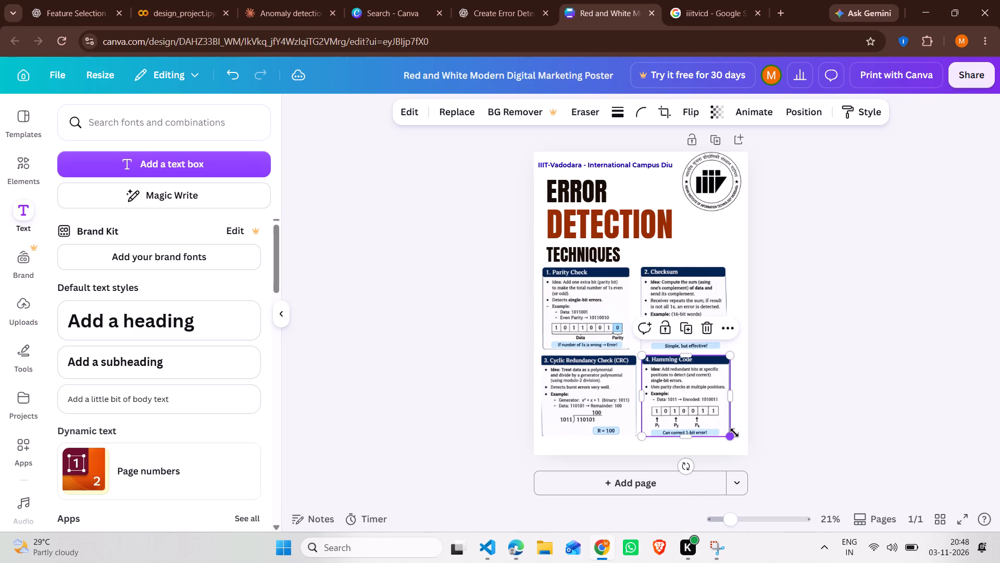
{"action": "left_click", "coordinate": [847, 430]}
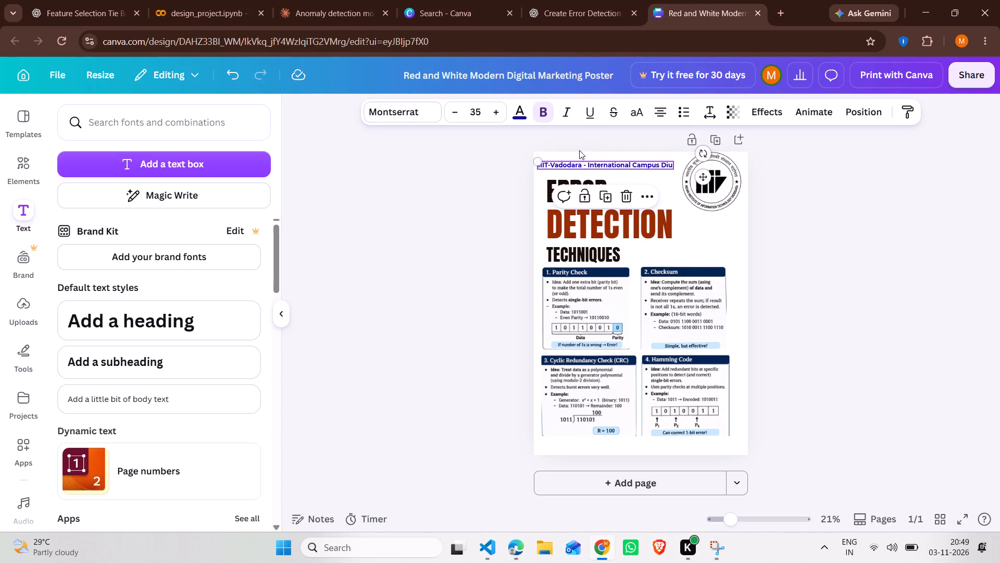
{"action": "right_click_drag", "start_coordinate": [577, 163], "coordinate": [577, 151]}
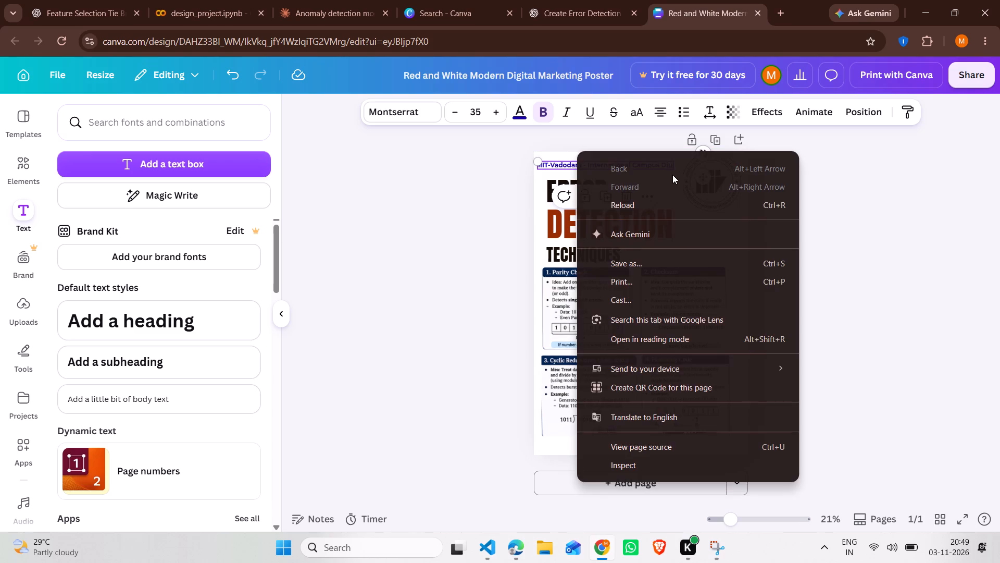
{"action": "left_click", "coordinate": [504, 198]}
{"action": "left_click", "coordinate": [604, 167]}
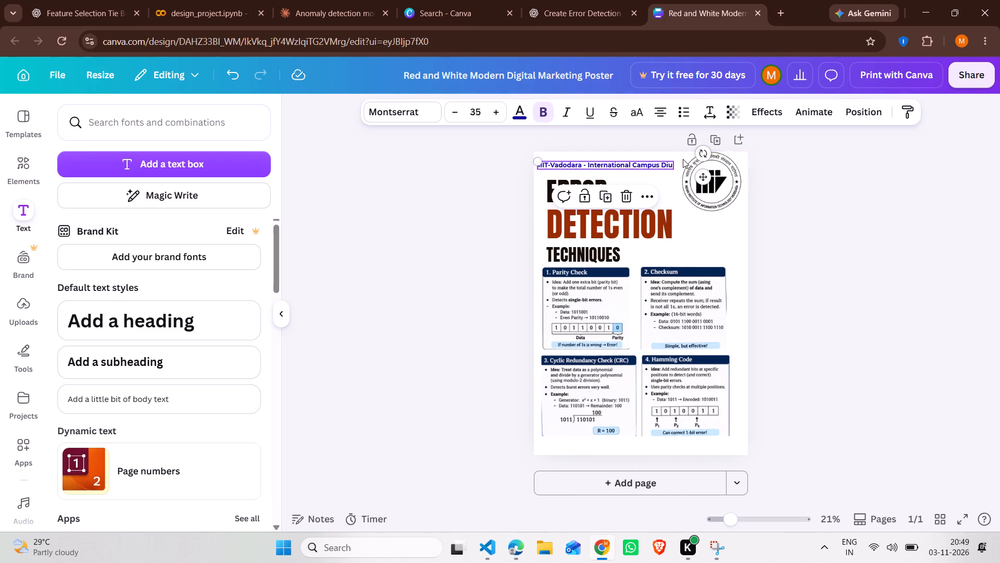
{"action": "left_click_drag", "start_coordinate": [705, 173], "coordinate": [702, 165]}
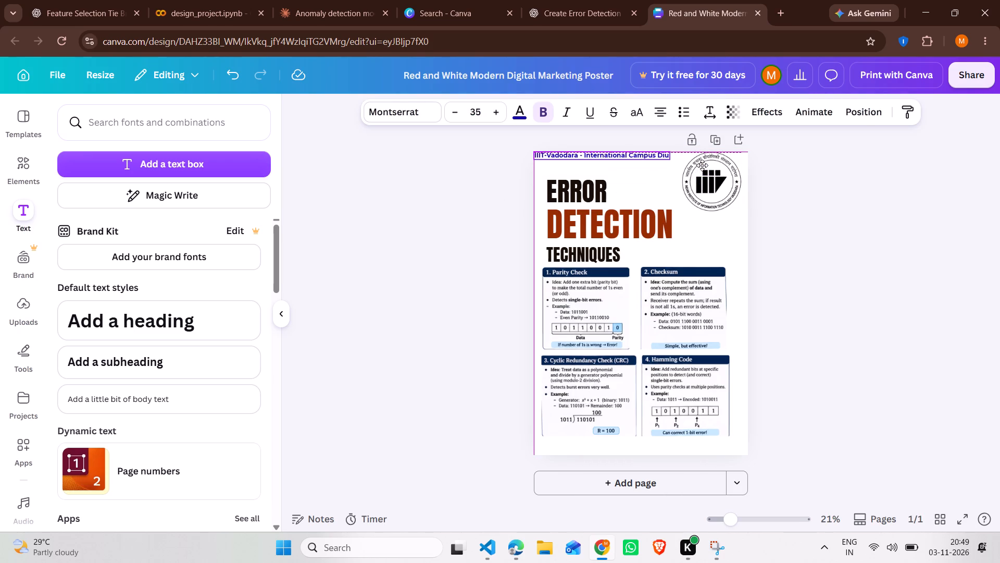
{"action": "left_click_drag", "start_coordinate": [702, 165], "coordinate": [706, 168]}
{"action": "left_click", "coordinate": [628, 172]}
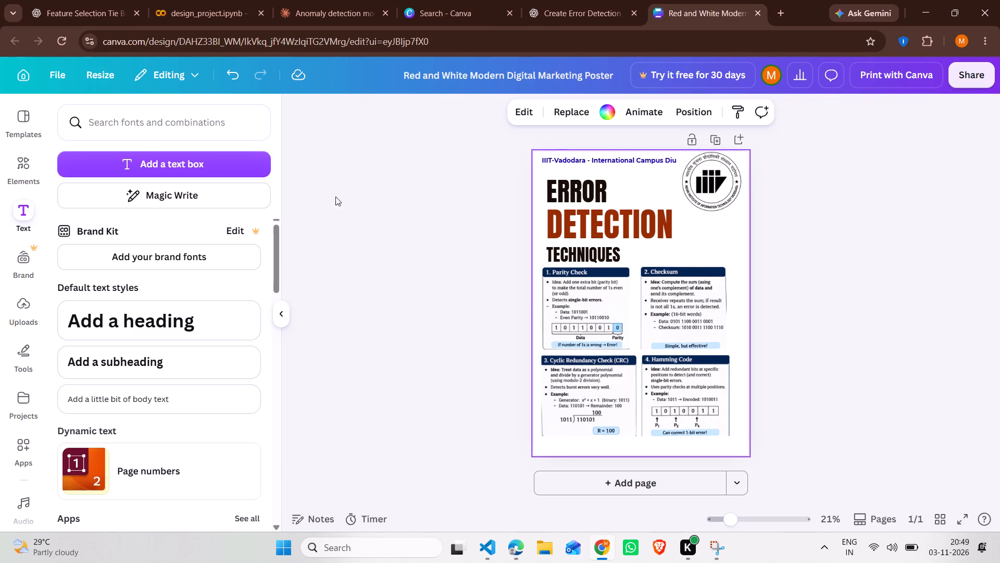
Add a text box directly beneath the campus name line and set its font size to 18.
{"action": "left_click", "coordinate": [152, 160]}
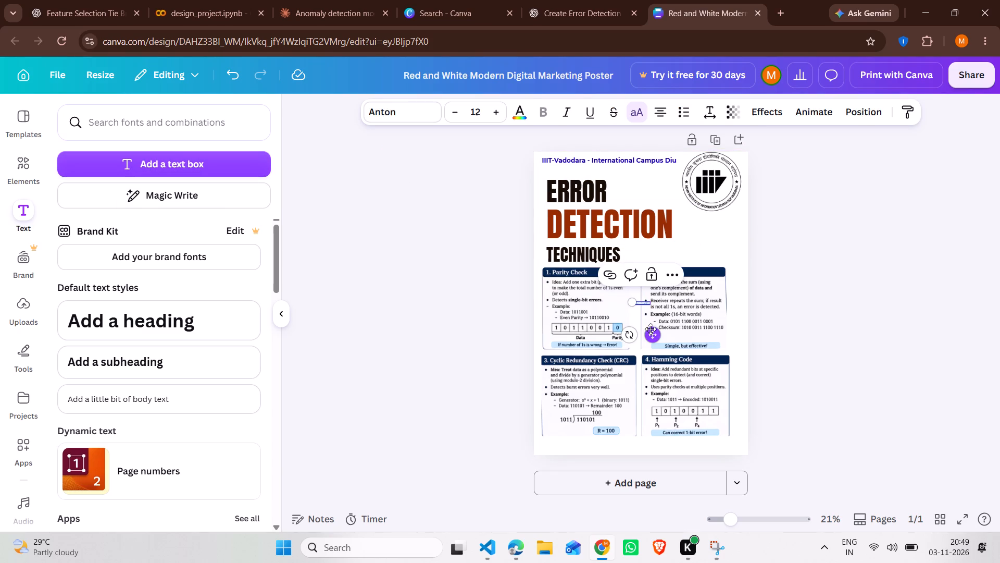
{"action": "left_click_drag", "start_coordinate": [651, 329], "coordinate": [562, 195]}
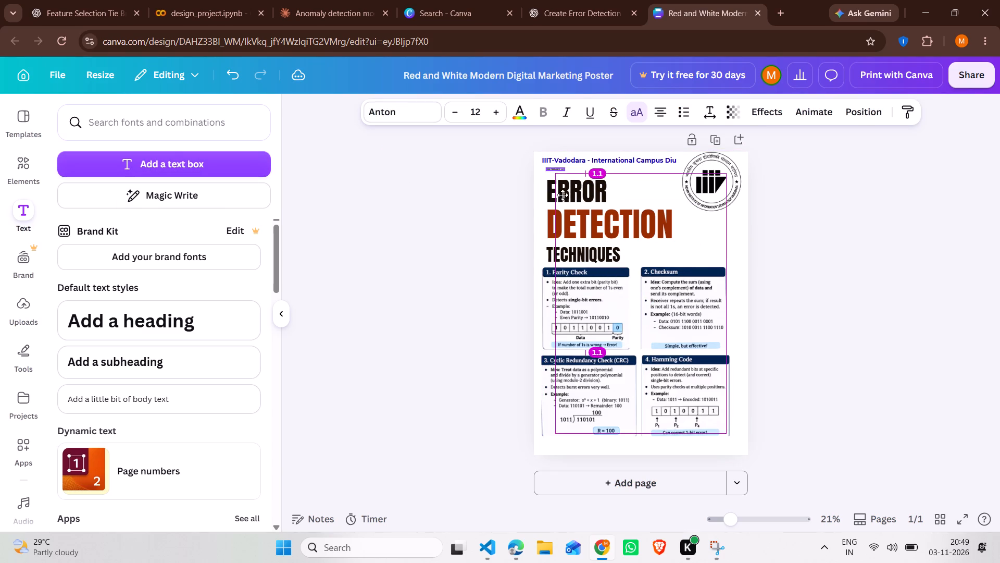
{"action": "left_click_drag", "start_coordinate": [562, 195], "coordinate": [560, 195]}
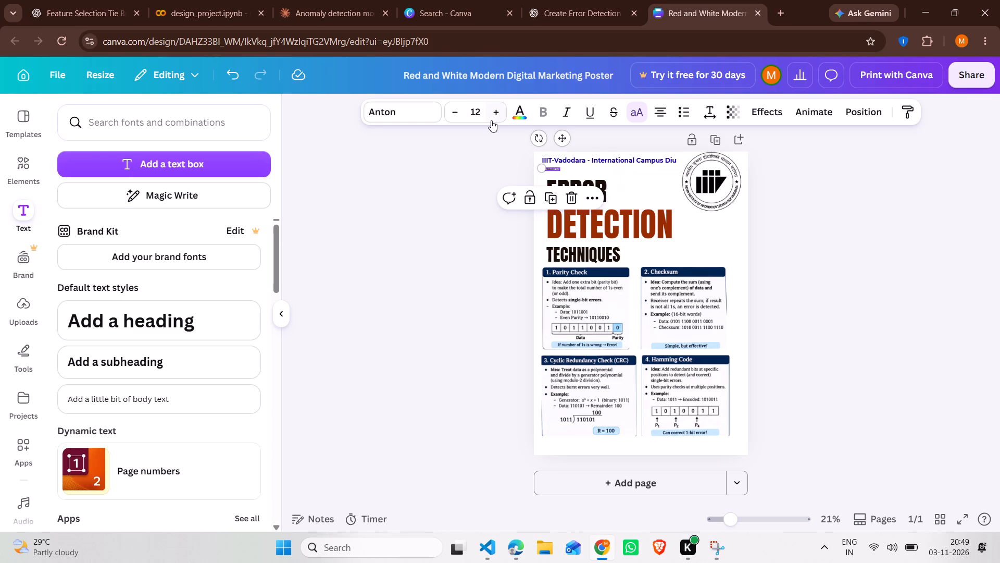
{"action": "triple_click", "coordinate": [493, 118]}
{"action": "triple_click", "coordinate": [493, 118]}
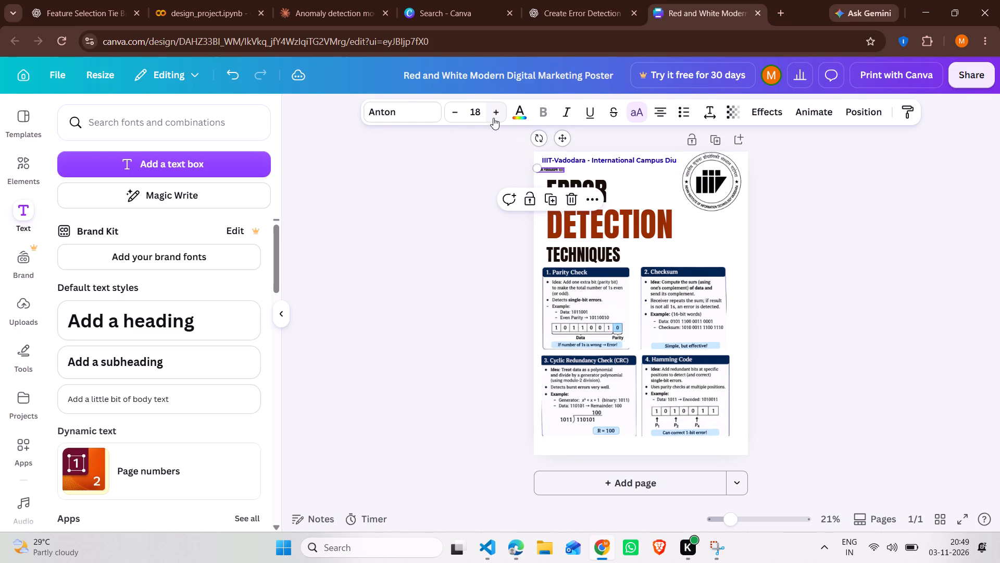
Replace the new text box's placeholder text with the student's name.
{"action": "double_click", "coordinate": [560, 167]}
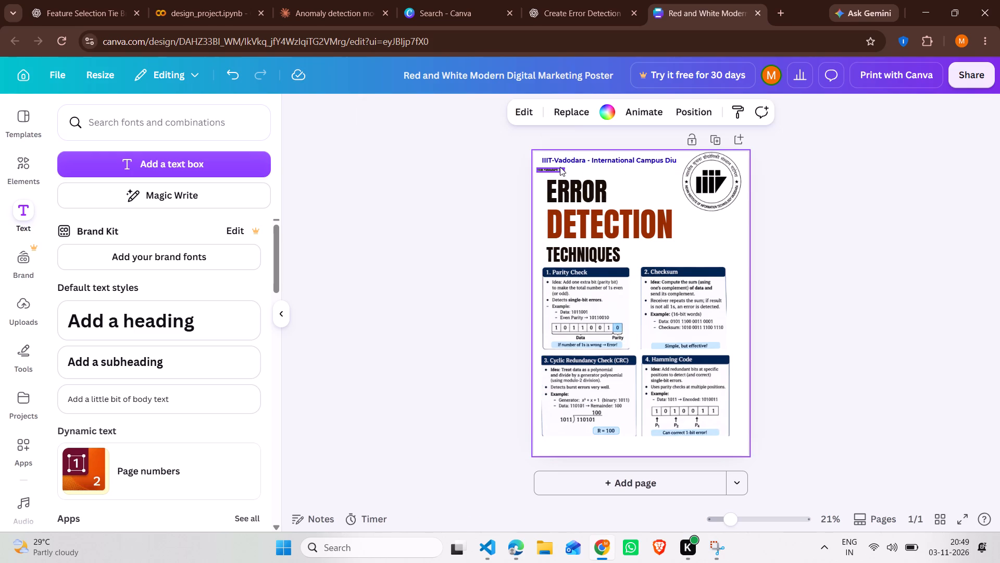
{"action": "key", "text": "BackSpace"}
{"action": "double_click", "coordinate": [555, 168]}
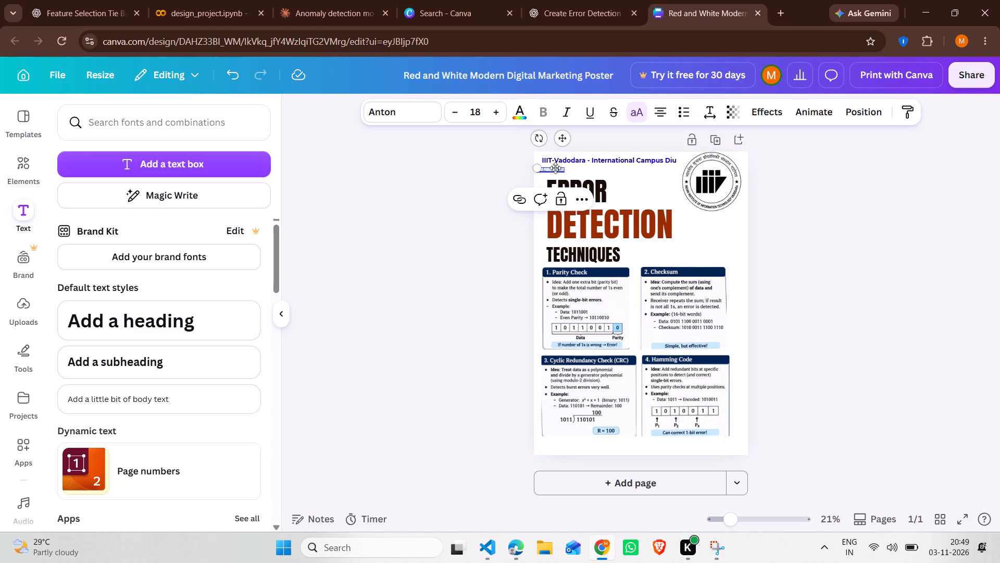
{"action": "key", "text": "BackSpace"}
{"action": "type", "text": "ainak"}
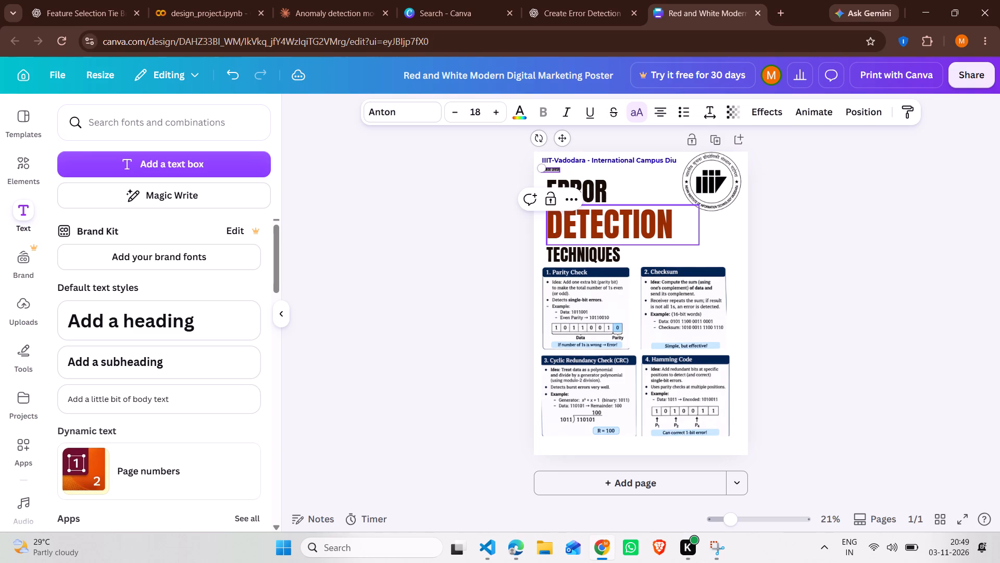
Set the student name's font size to 33 so it fits on one line.
{"action": "triple_click", "coordinate": [491, 113]}
{"action": "triple_click", "coordinate": [491, 113]}
{"action": "triple_click", "coordinate": [491, 113]}
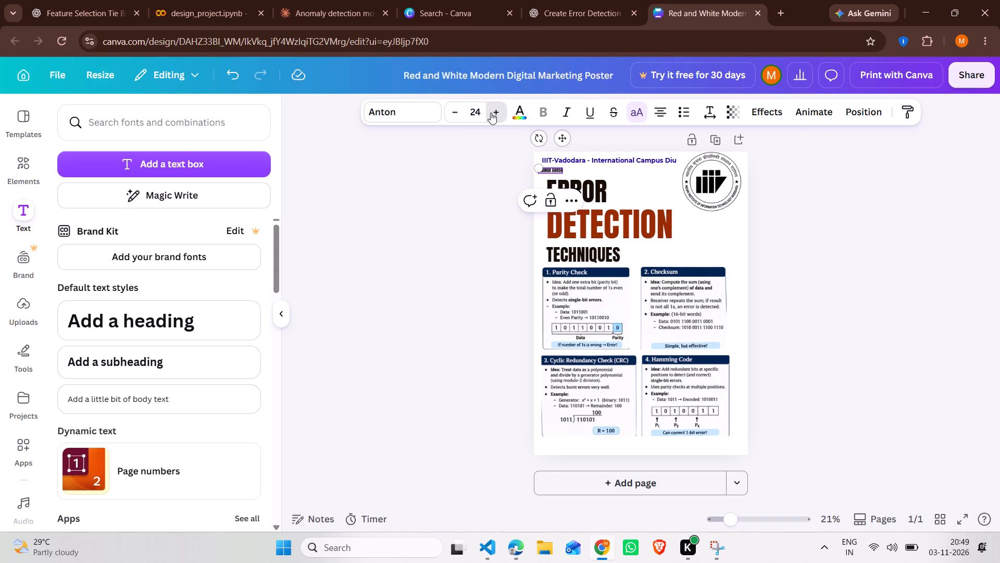
{"action": "triple_click", "coordinate": [491, 113]}
{"action": "triple_click", "coordinate": [491, 113]}
{"action": "triple_click", "coordinate": [491, 113]}
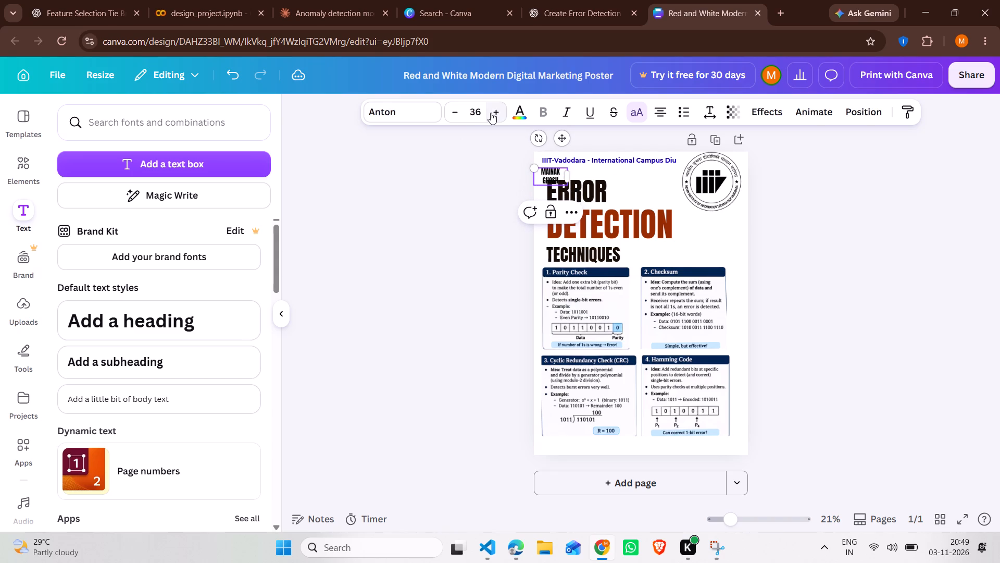
{"action": "left_click", "coordinate": [458, 113]}
{"action": "left_click", "coordinate": [458, 113]}
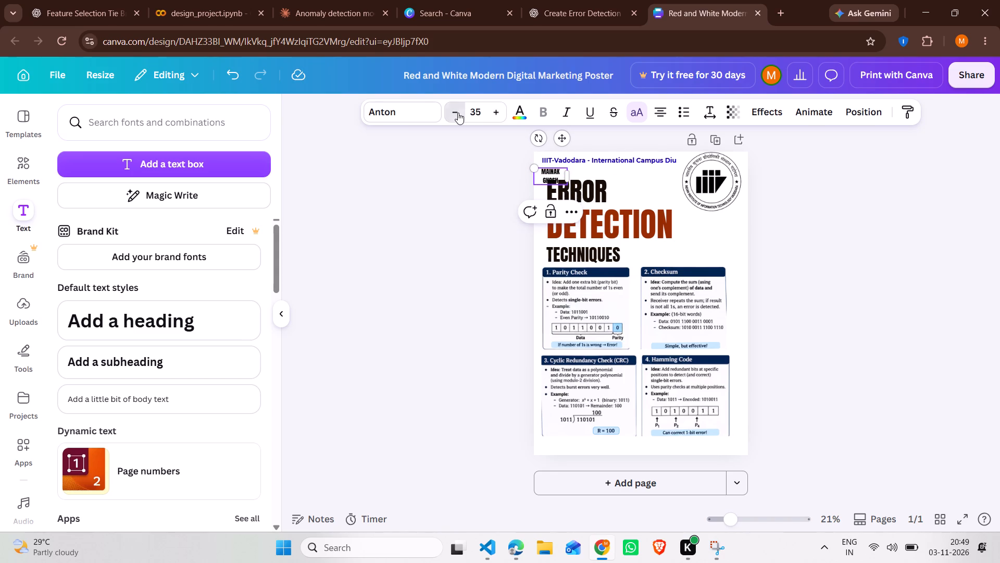
{"action": "left_click", "coordinate": [458, 113]}
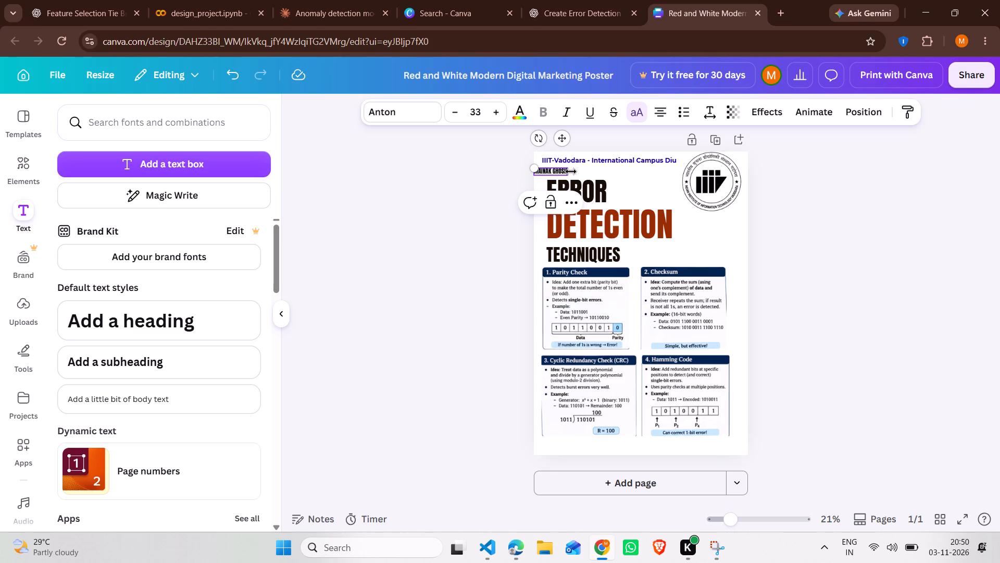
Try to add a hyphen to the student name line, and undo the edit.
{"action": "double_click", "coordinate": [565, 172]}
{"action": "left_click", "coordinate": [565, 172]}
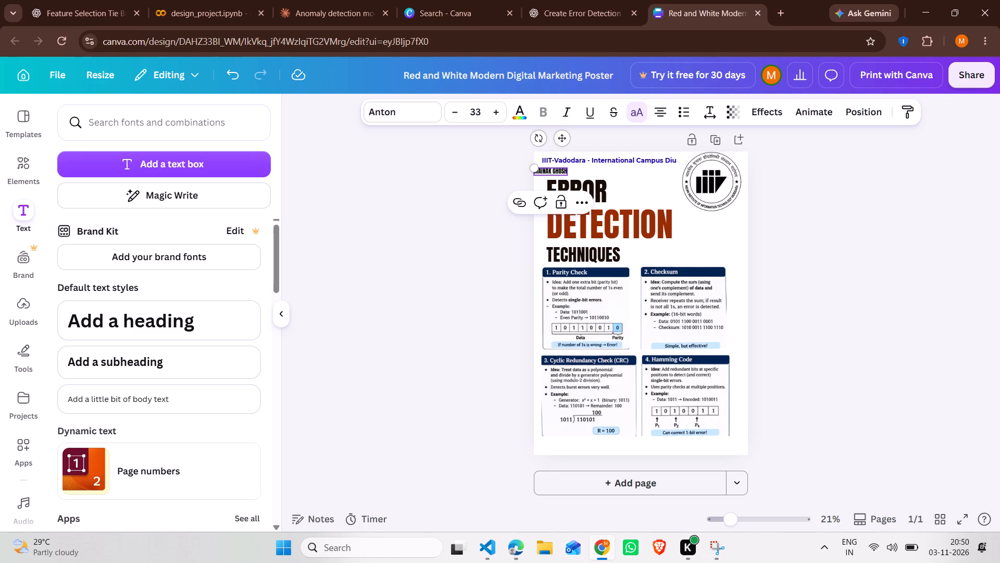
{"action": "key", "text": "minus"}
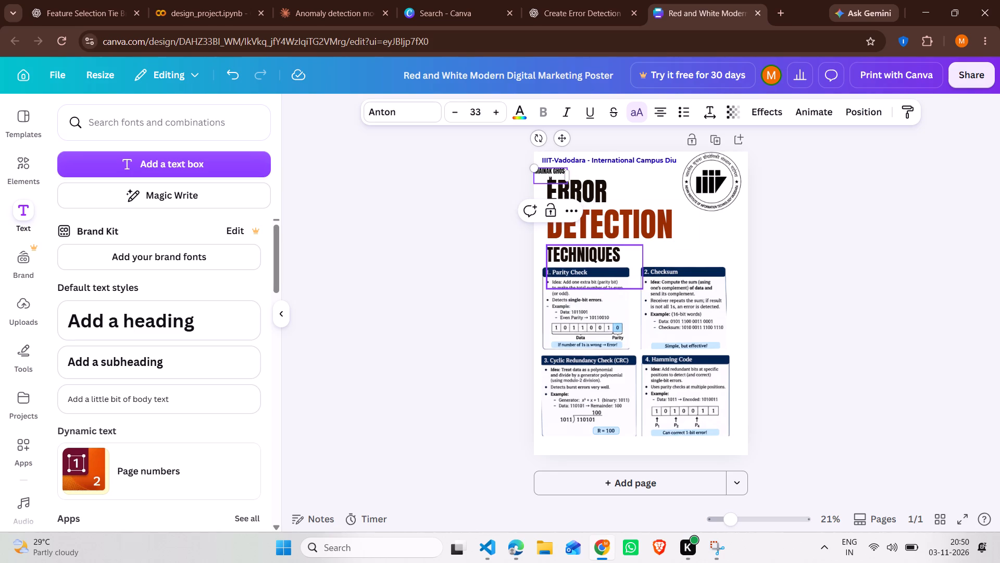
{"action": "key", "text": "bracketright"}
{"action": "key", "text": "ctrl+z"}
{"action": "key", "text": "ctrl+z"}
Append a hyphen and the roll number to the student name line, and widen its text box to fit one line.
{"action": "key", "text": "Right"}
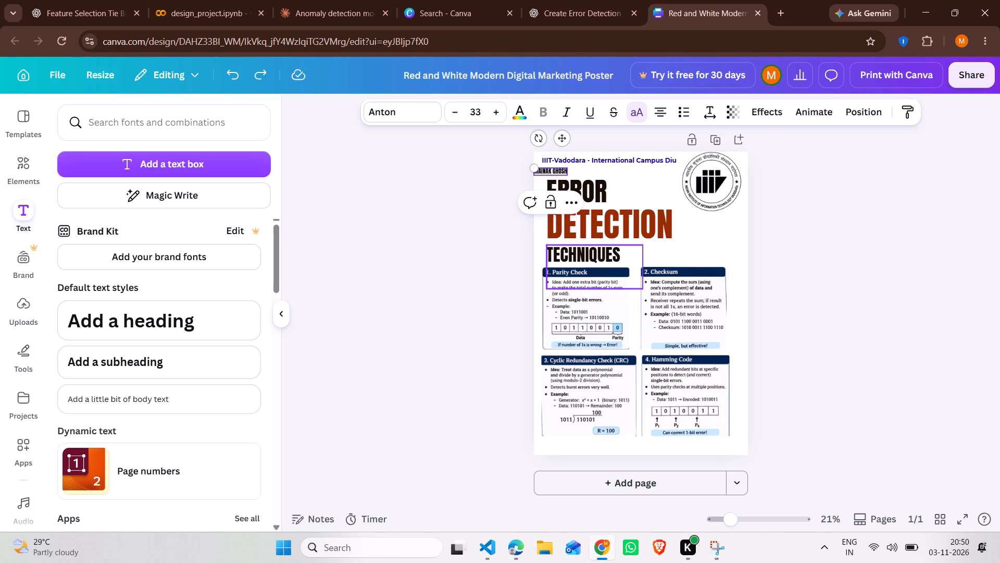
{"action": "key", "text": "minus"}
{"action": "key", "text": "Down"}
{"action": "key", "text": "Insert"}
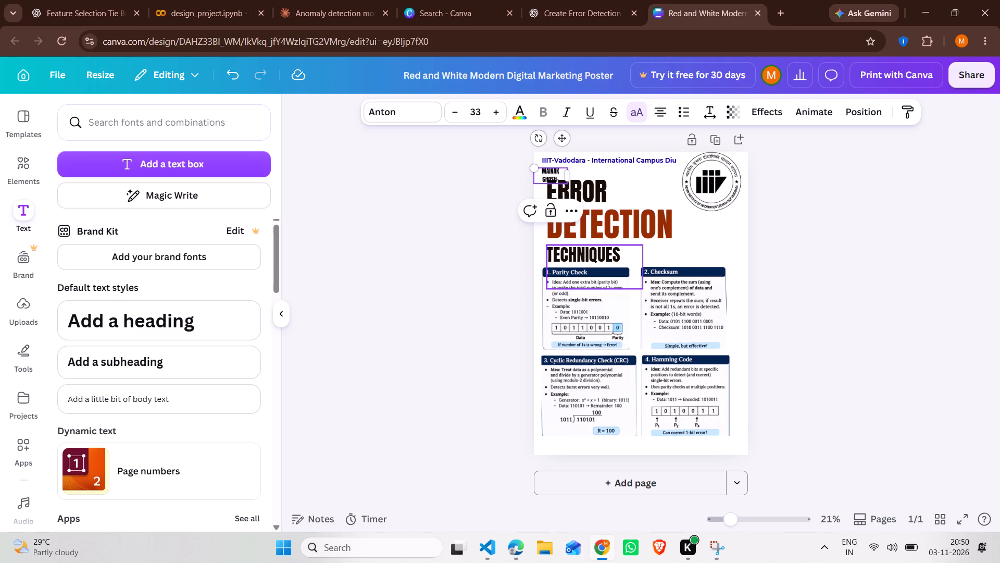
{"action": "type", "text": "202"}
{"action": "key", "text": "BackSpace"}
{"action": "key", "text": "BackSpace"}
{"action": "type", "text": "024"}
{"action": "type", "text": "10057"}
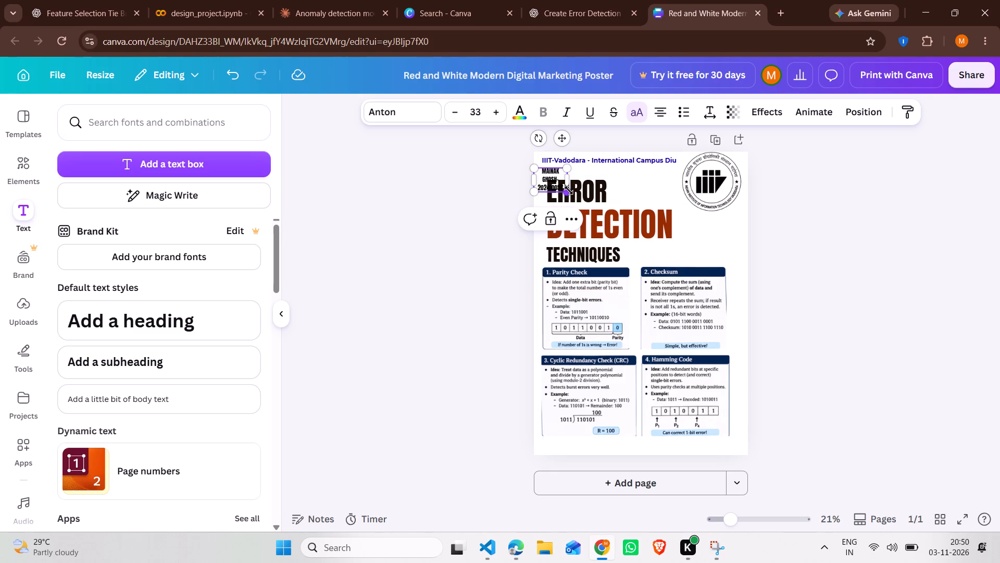
{"action": "left_click_drag", "start_coordinate": [567, 180], "coordinate": [635, 167]}
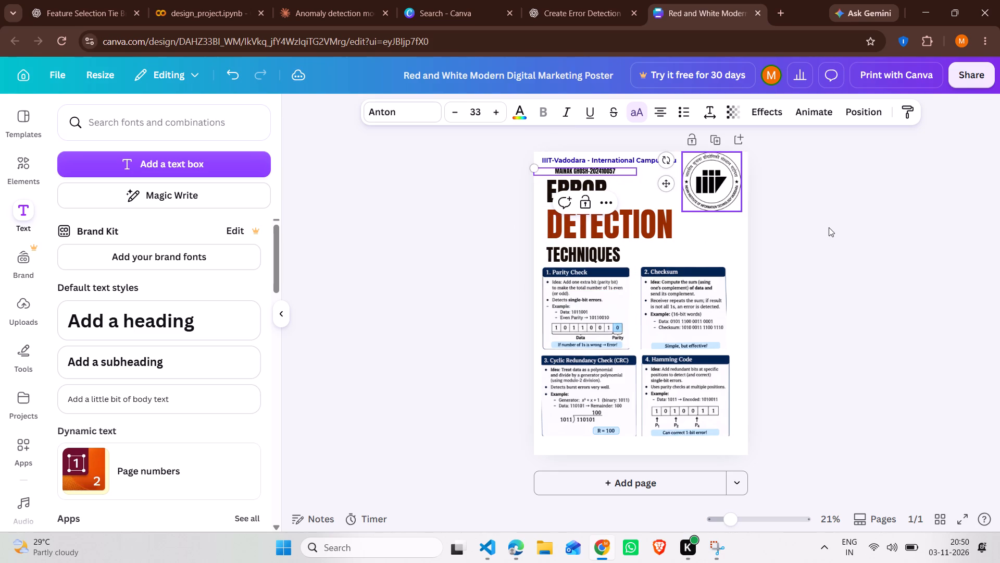
{"action": "left_click", "coordinate": [829, 227]}
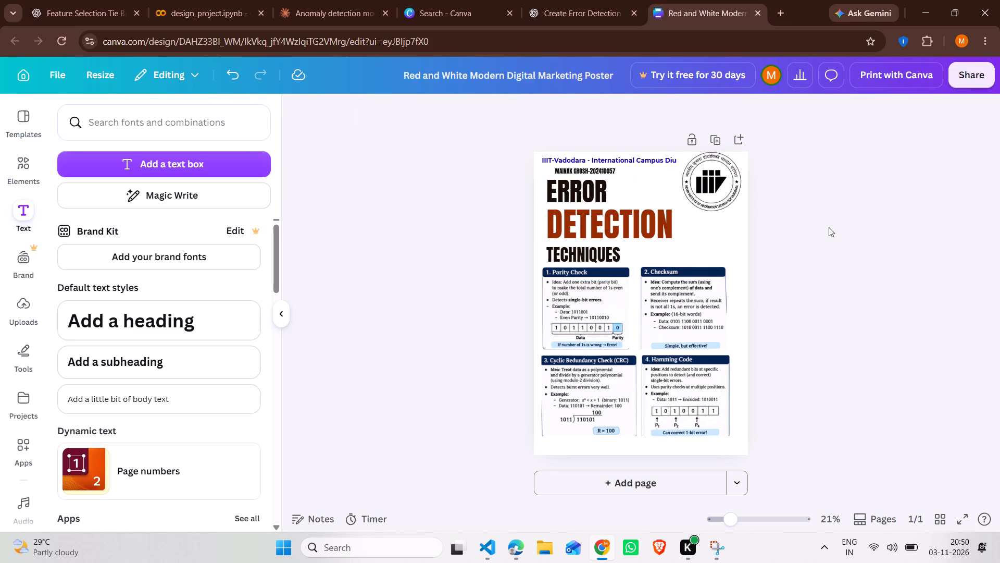
Slightly reduce the font size of the ERROR heading.
{"action": "left_click", "coordinate": [571, 181]}
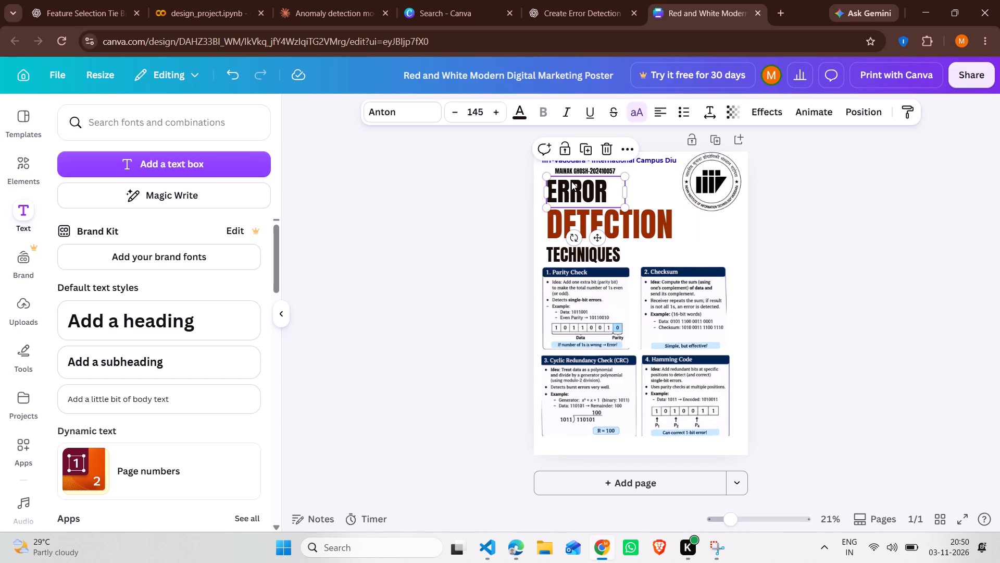
{"action": "left_click", "coordinate": [457, 115]}
{"action": "triple_click", "coordinate": [457, 115]}
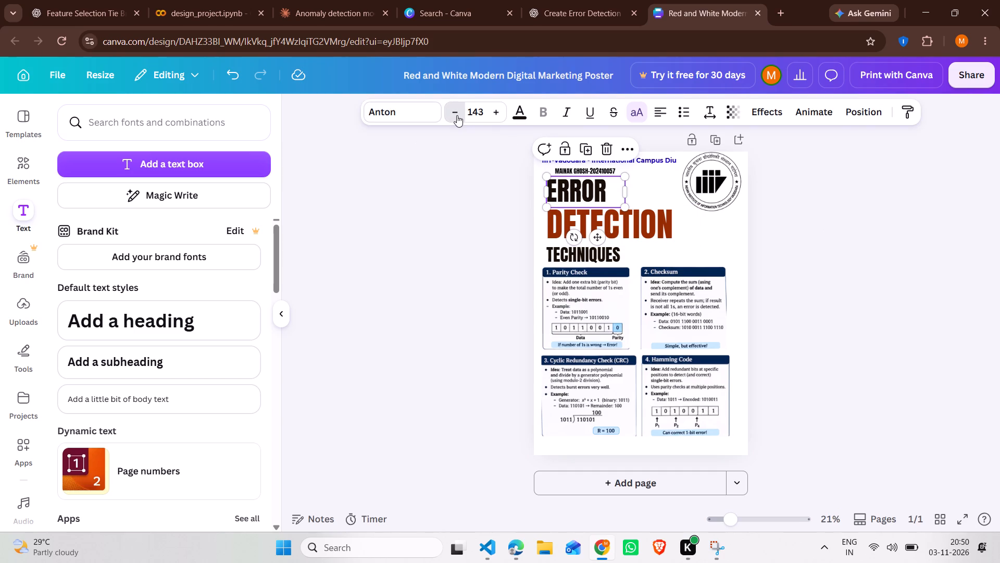
{"action": "left_click", "coordinate": [457, 115]}
Slightly increase the font size of the student name and roll number line.
{"action": "left_click", "coordinate": [599, 168]}
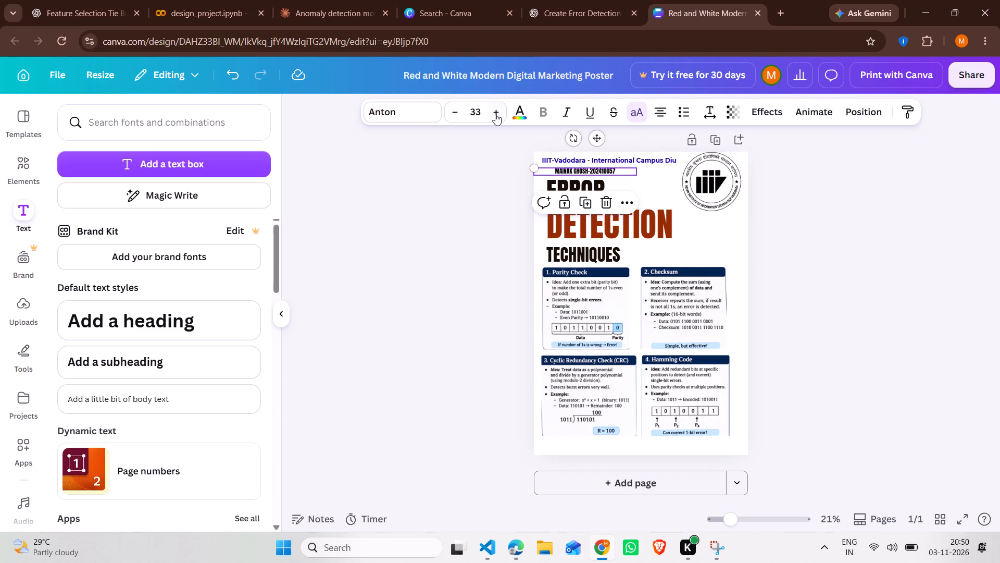
{"action": "left_click", "coordinate": [494, 114]}
{"action": "left_click", "coordinate": [494, 114]}
{"action": "left_click", "coordinate": [494, 114]}
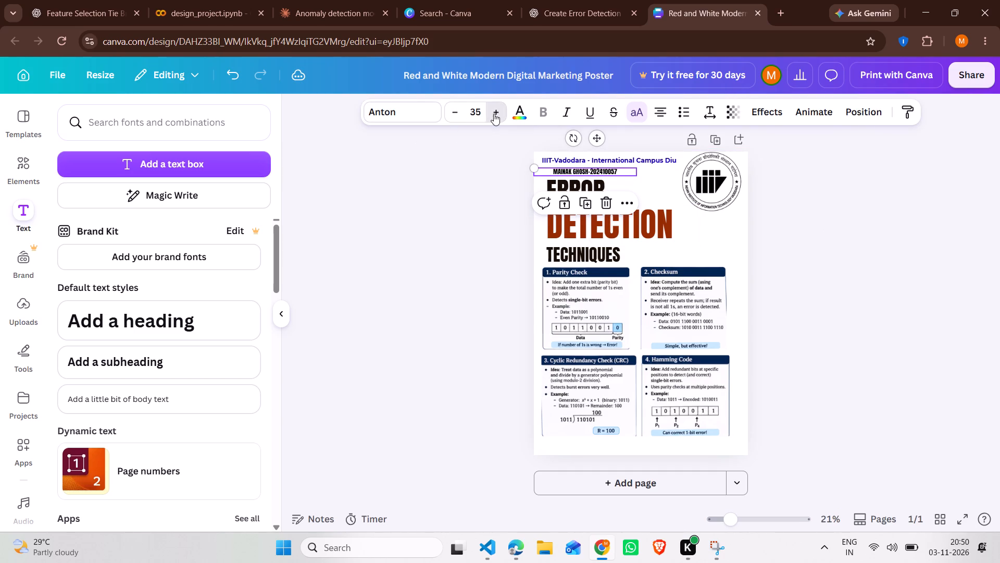
{"action": "left_click", "coordinate": [494, 114]}
{"action": "left_click", "coordinate": [758, 188]}
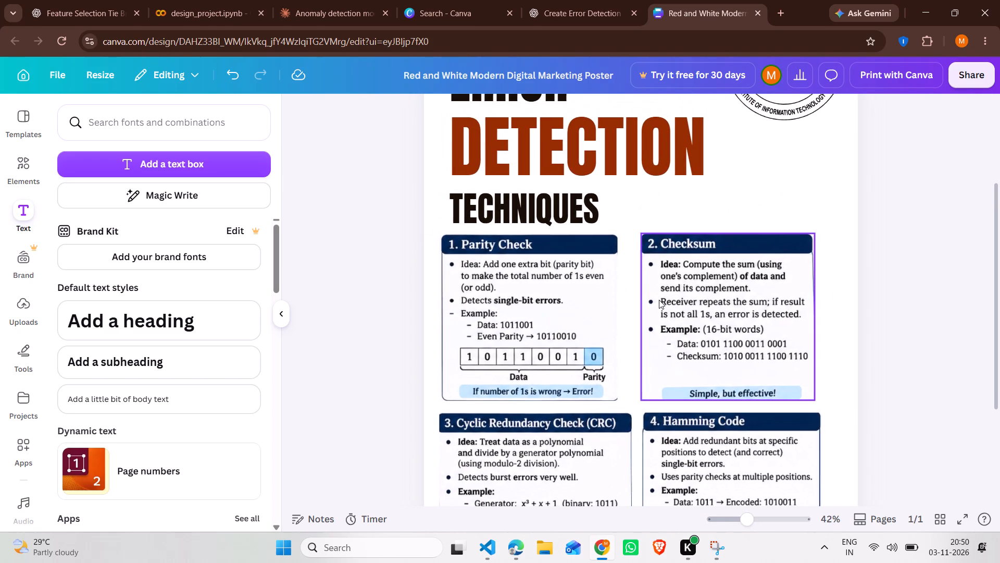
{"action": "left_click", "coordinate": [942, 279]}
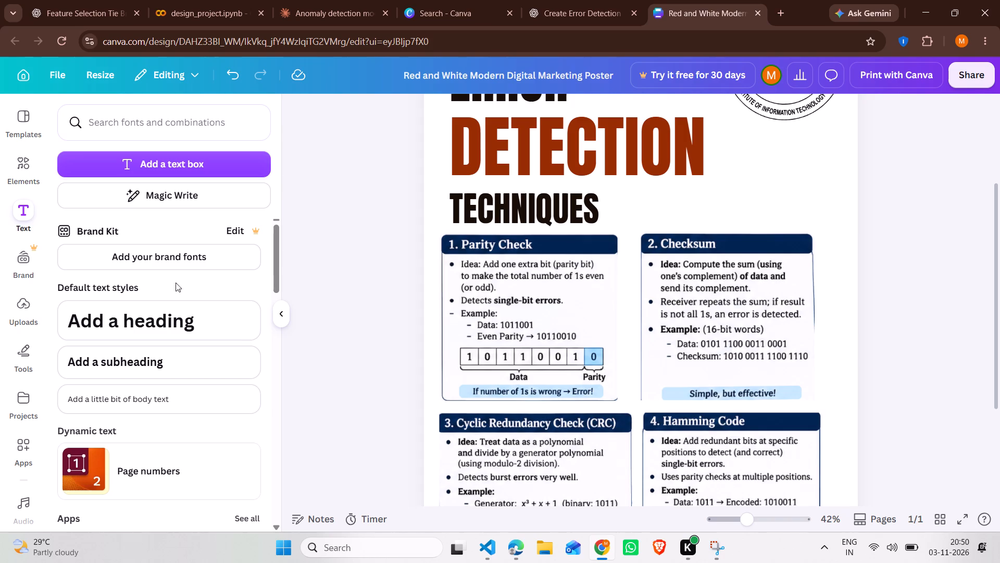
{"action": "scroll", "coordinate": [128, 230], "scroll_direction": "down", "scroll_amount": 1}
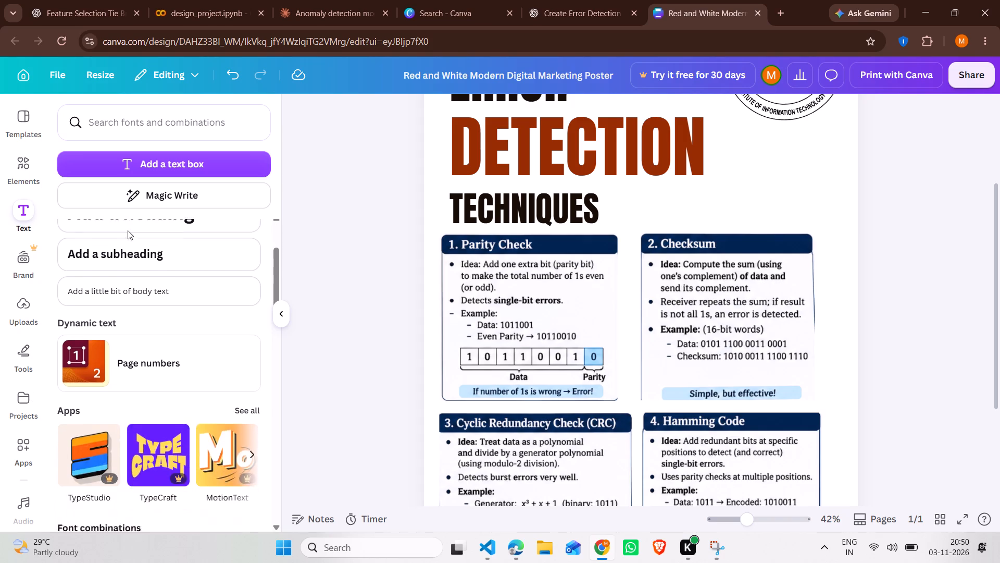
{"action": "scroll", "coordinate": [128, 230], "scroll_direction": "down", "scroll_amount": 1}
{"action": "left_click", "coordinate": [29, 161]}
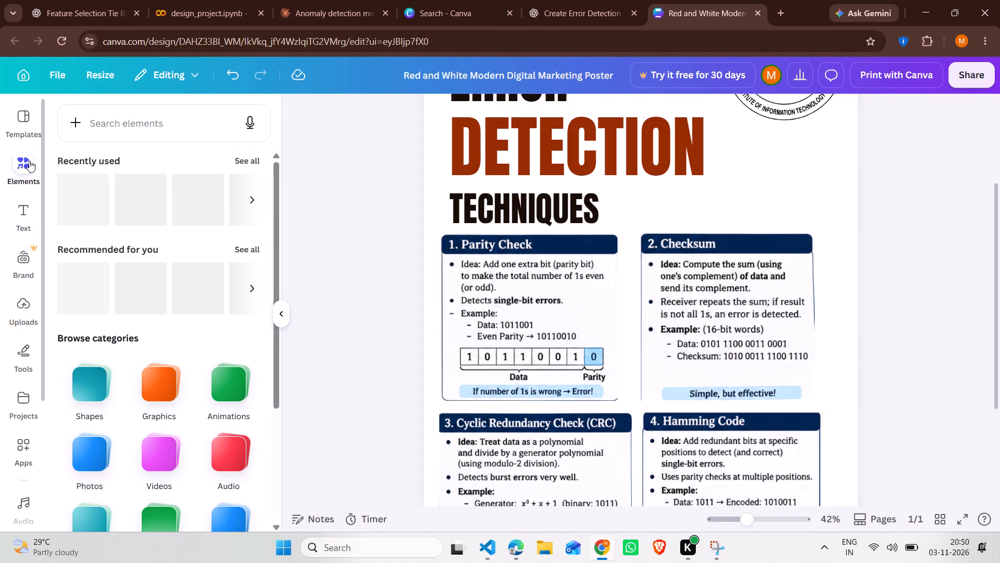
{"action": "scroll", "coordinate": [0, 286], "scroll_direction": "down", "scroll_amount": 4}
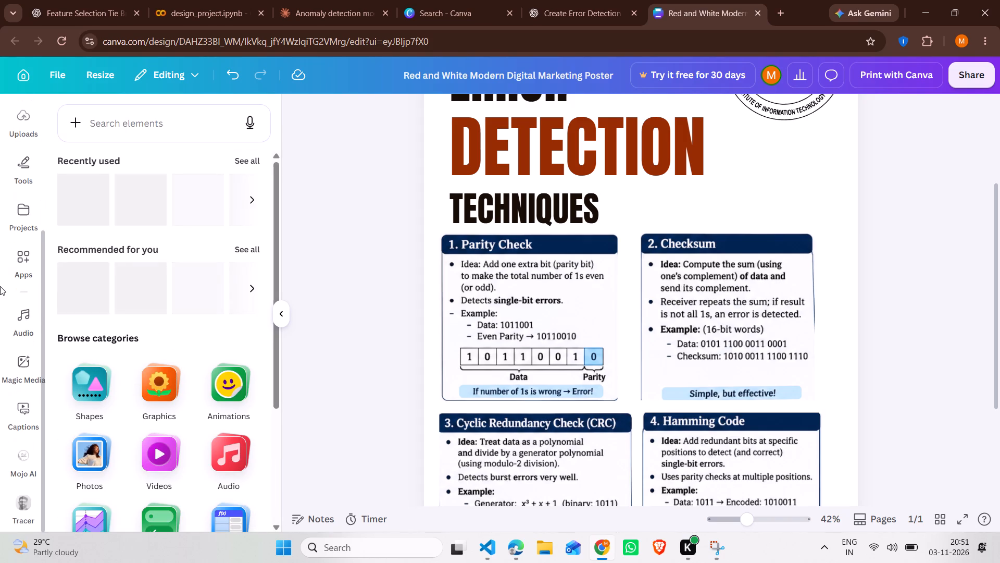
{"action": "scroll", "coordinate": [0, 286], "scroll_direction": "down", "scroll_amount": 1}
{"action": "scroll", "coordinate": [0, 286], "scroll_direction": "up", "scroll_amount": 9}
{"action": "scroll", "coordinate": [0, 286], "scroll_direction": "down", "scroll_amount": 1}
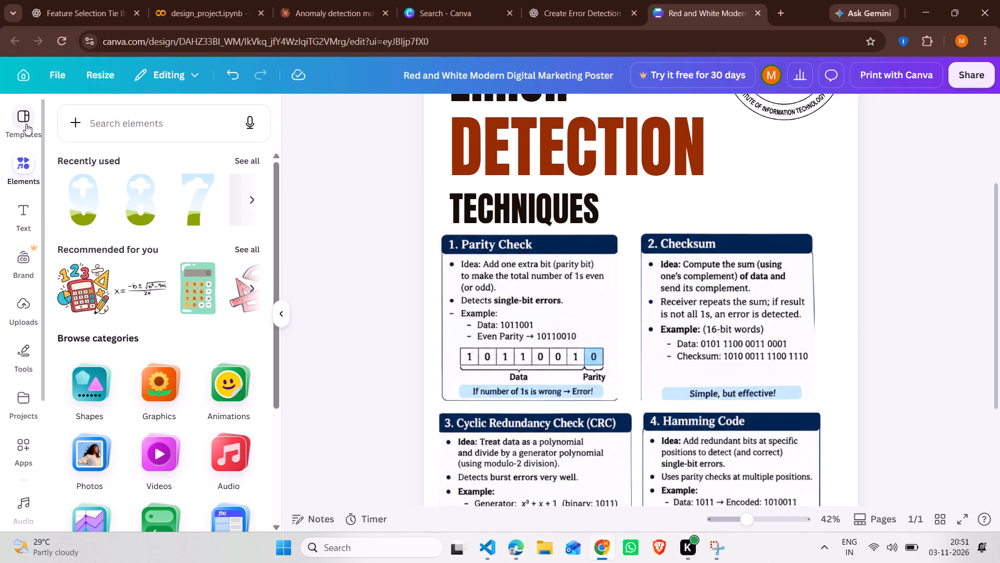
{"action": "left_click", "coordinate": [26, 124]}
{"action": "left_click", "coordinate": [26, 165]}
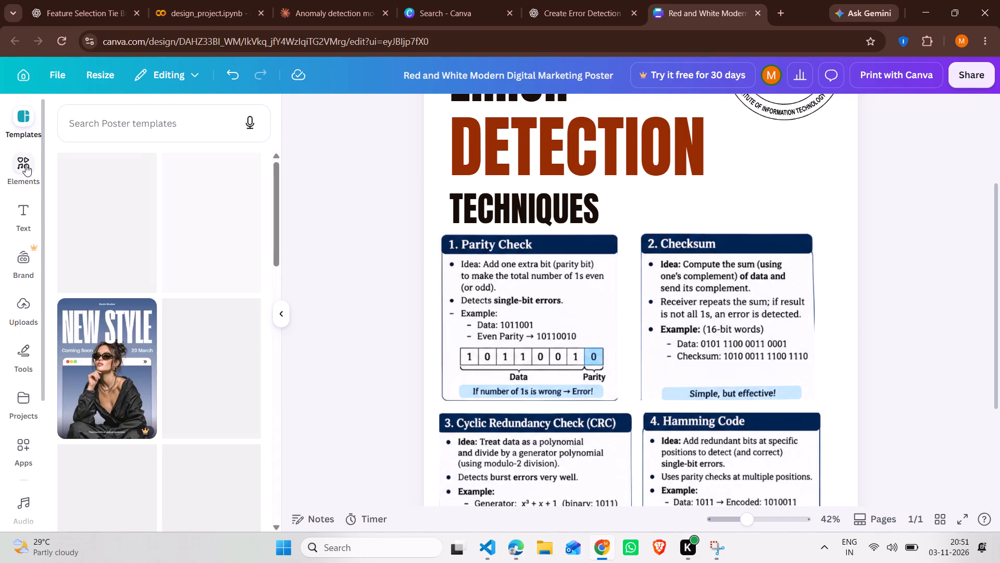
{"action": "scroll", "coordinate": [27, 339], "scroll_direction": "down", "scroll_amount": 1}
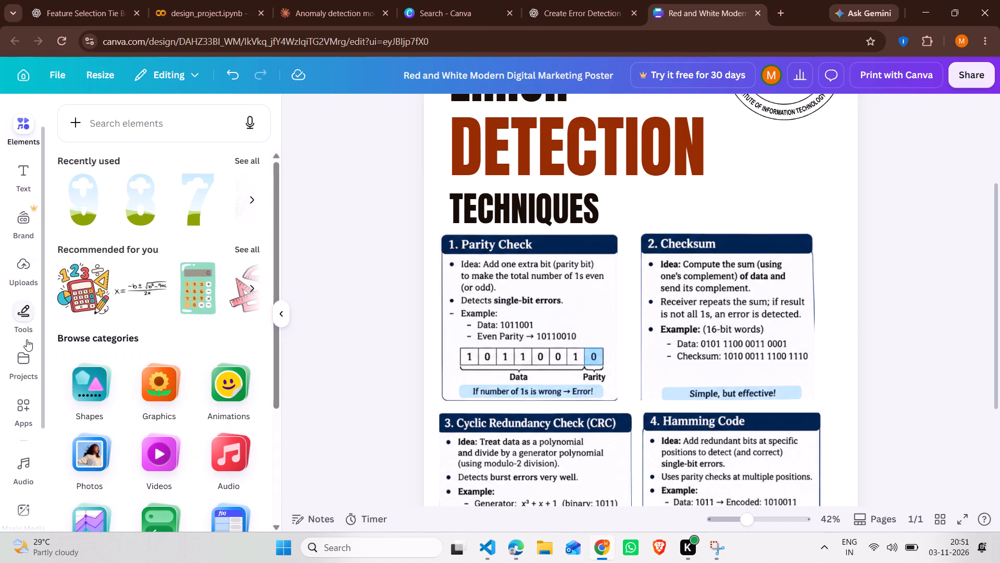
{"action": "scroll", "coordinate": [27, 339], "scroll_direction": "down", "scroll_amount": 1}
Cover the stray border line along the Checksum panel's right edge with white (#ffffff) marker strokes.
{"action": "left_click", "coordinate": [23, 299]}
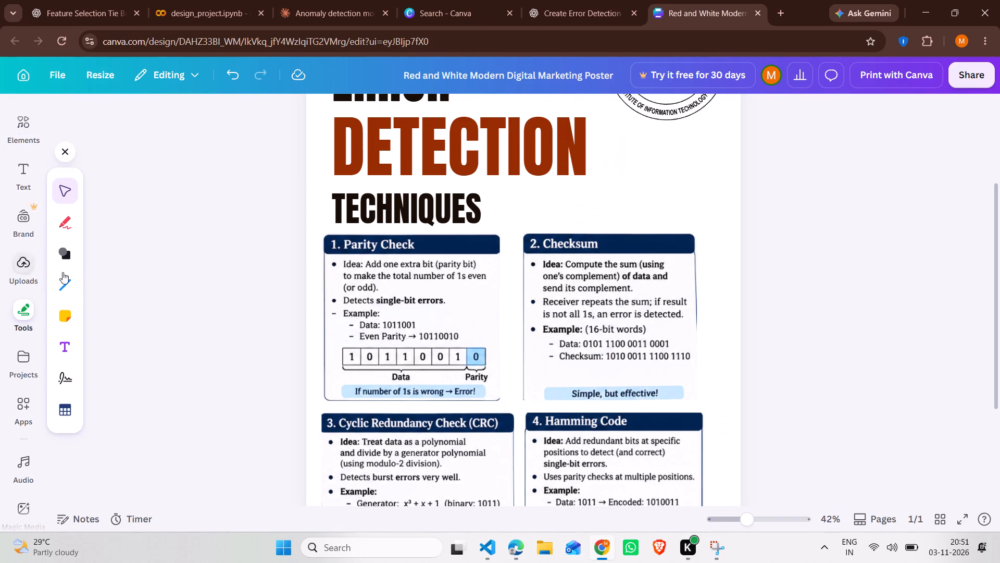
{"action": "left_click", "coordinate": [66, 228]}
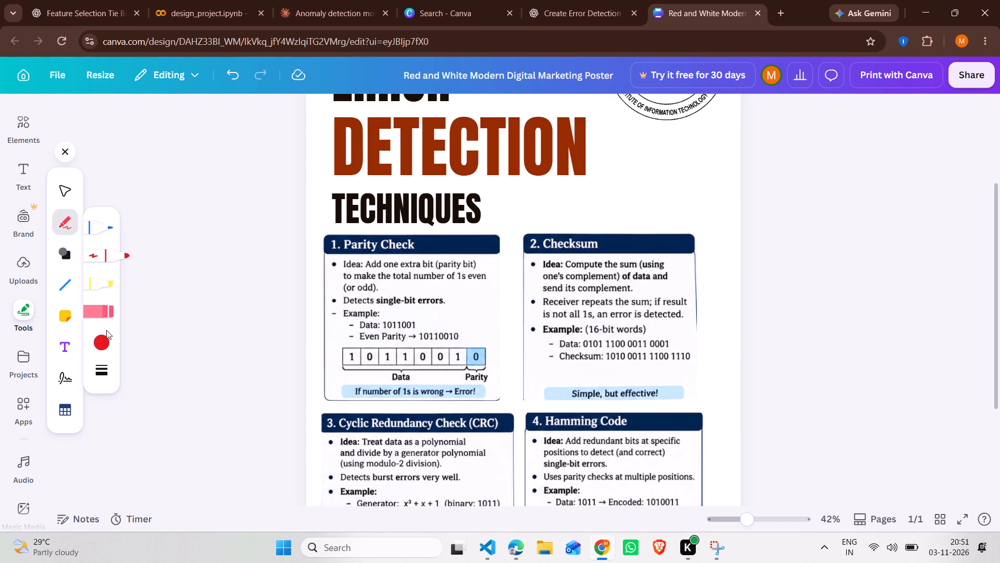
{"action": "left_click", "coordinate": [106, 338]}
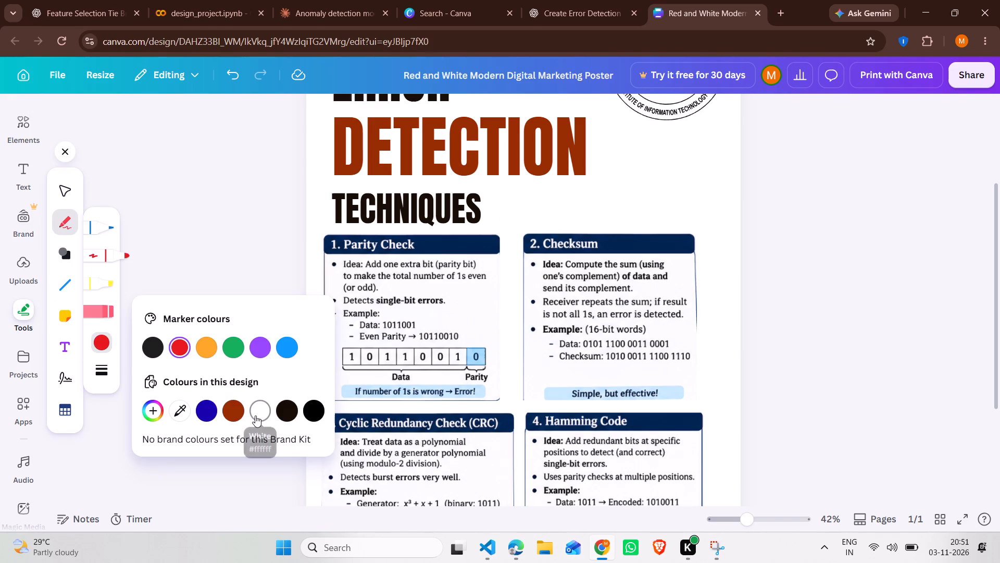
{"action": "left_click", "coordinate": [255, 415]}
{"action": "left_click", "coordinate": [98, 252]}
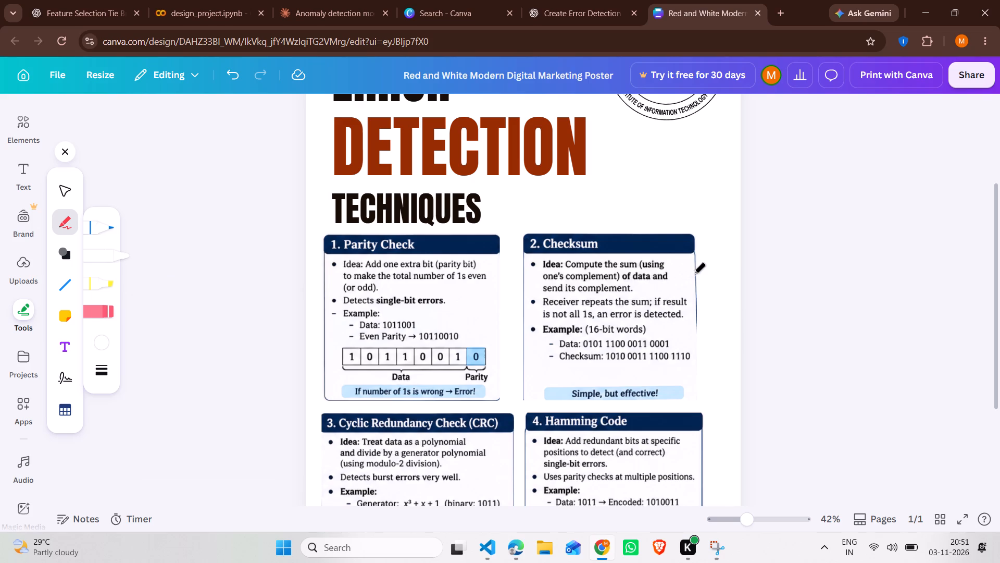
{"action": "left_click_drag", "start_coordinate": [694, 274], "coordinate": [698, 309]}
{"action": "left_click_drag", "start_coordinate": [698, 309], "coordinate": [693, 273]}
{"action": "left_click_drag", "start_coordinate": [693, 273], "coordinate": [694, 260]}
{"action": "left_click_drag", "start_coordinate": [694, 260], "coordinate": [699, 284]}
{"action": "left_click_drag", "start_coordinate": [694, 257], "coordinate": [699, 255]}
{"action": "left_click_drag", "start_coordinate": [699, 255], "coordinate": [699, 260]}
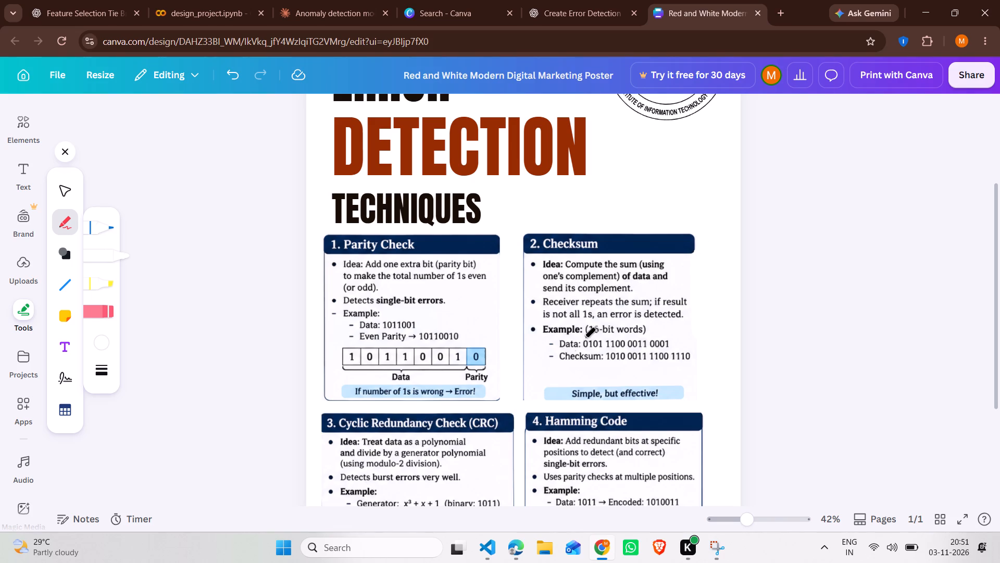
Cover the border line along the Hamming Code panel's right edge with white marker strokes.
{"action": "scroll", "coordinate": [561, 359], "scroll_direction": "down", "scroll_amount": 3}
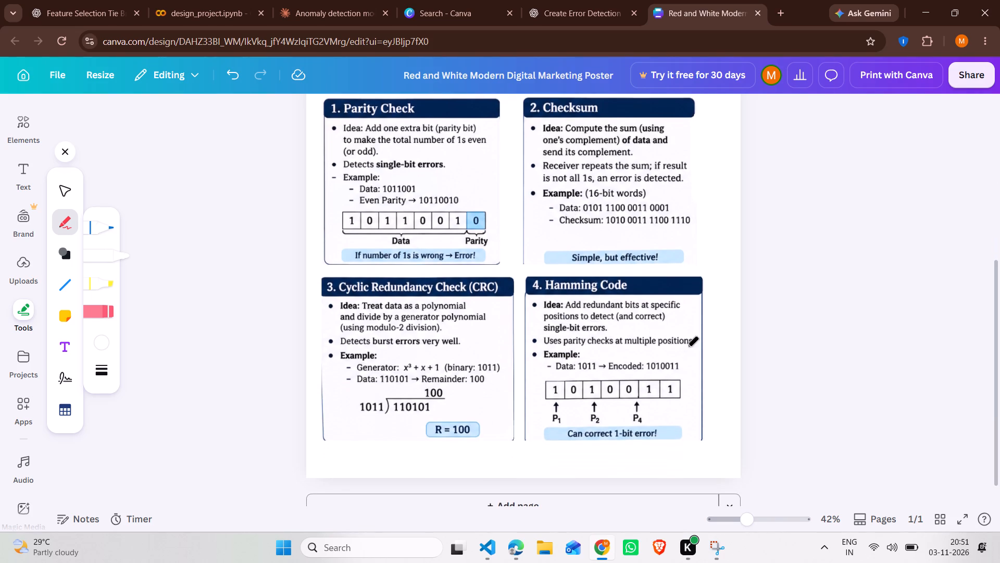
{"action": "left_click_drag", "start_coordinate": [701, 298], "coordinate": [702, 310]}
{"action": "left_click_drag", "start_coordinate": [702, 310], "coordinate": [702, 346]}
{"action": "left_click_drag", "start_coordinate": [702, 346], "coordinate": [701, 417]}
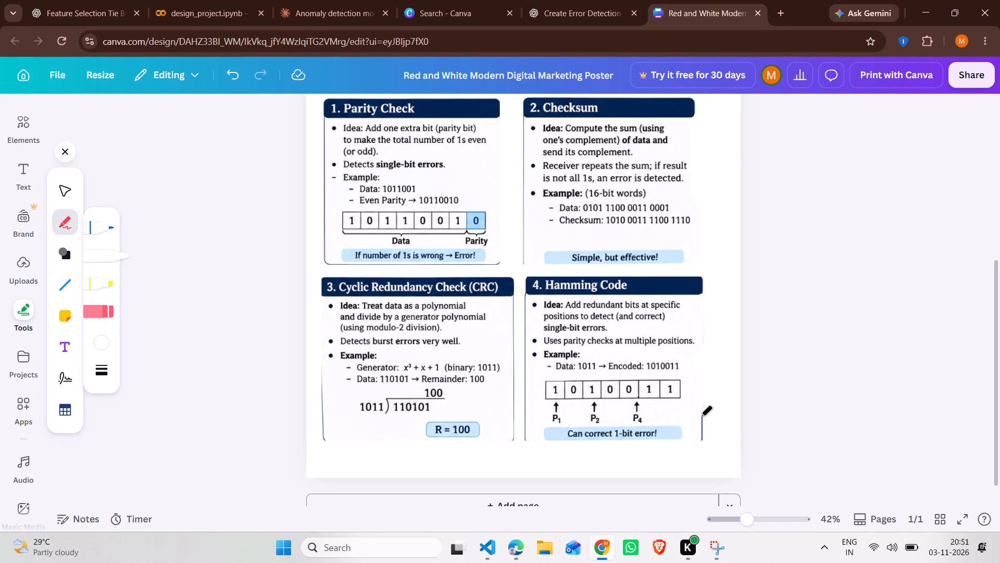
{"action": "left_click_drag", "start_coordinate": [701, 417], "coordinate": [702, 439]}
{"action": "left_click_drag", "start_coordinate": [702, 439], "coordinate": [702, 323]}
Cover the facing border lines between the Cyclic Redundancy Check and Hamming Code panels with white marker strokes.
{"action": "left_click_drag", "start_coordinate": [513, 327], "coordinate": [513, 353]}
{"action": "left_click_drag", "start_coordinate": [513, 353], "coordinate": [512, 438]}
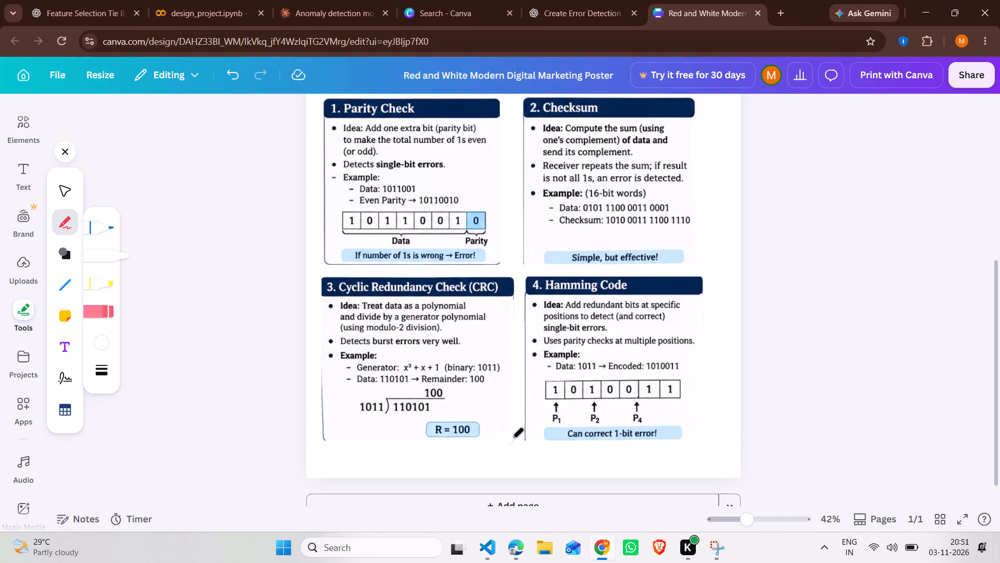
{"action": "left_click_drag", "start_coordinate": [512, 438], "coordinate": [523, 440]}
{"action": "left_click_drag", "start_coordinate": [523, 440], "coordinate": [522, 333]}
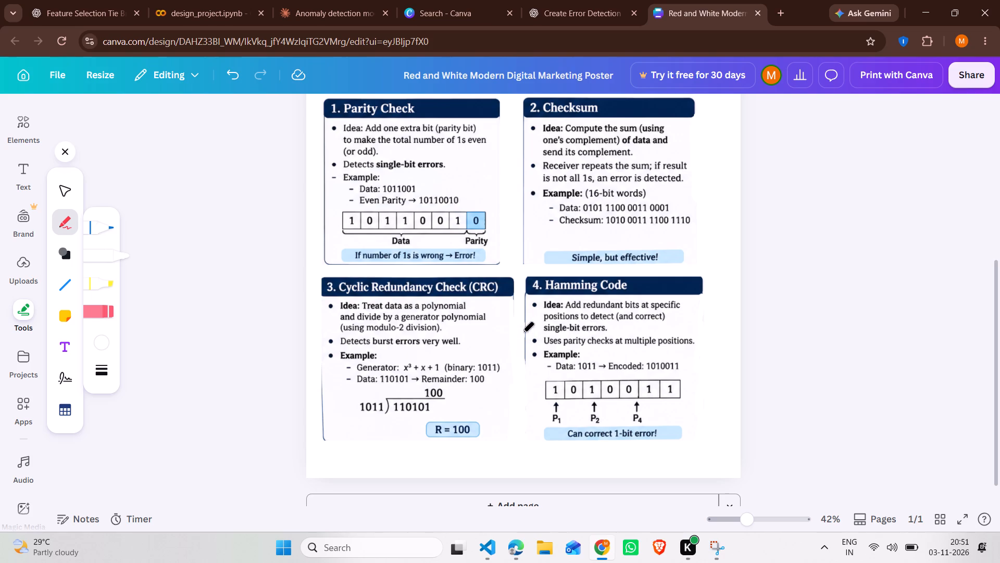
{"action": "left_click_drag", "start_coordinate": [522, 333], "coordinate": [512, 302]}
{"action": "left_click_drag", "start_coordinate": [512, 302], "coordinate": [523, 309]}
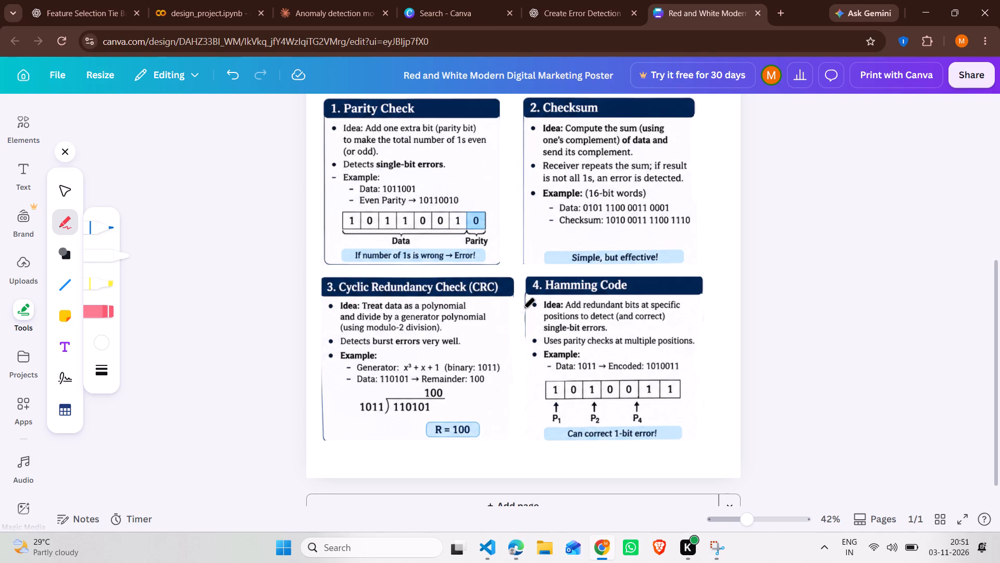
{"action": "left_click", "coordinate": [523, 312]}
{"action": "left_click_drag", "start_coordinate": [519, 299], "coordinate": [524, 300]}
{"action": "left_click_drag", "start_coordinate": [524, 300], "coordinate": [516, 300]}
{"action": "left_click_drag", "start_coordinate": [516, 300], "coordinate": [522, 305]}
Cover the border line along the Cyclic Redundancy Check panel's left edge with white marker strokes.
{"action": "left_click_drag", "start_coordinate": [321, 445], "coordinate": [321, 432]}
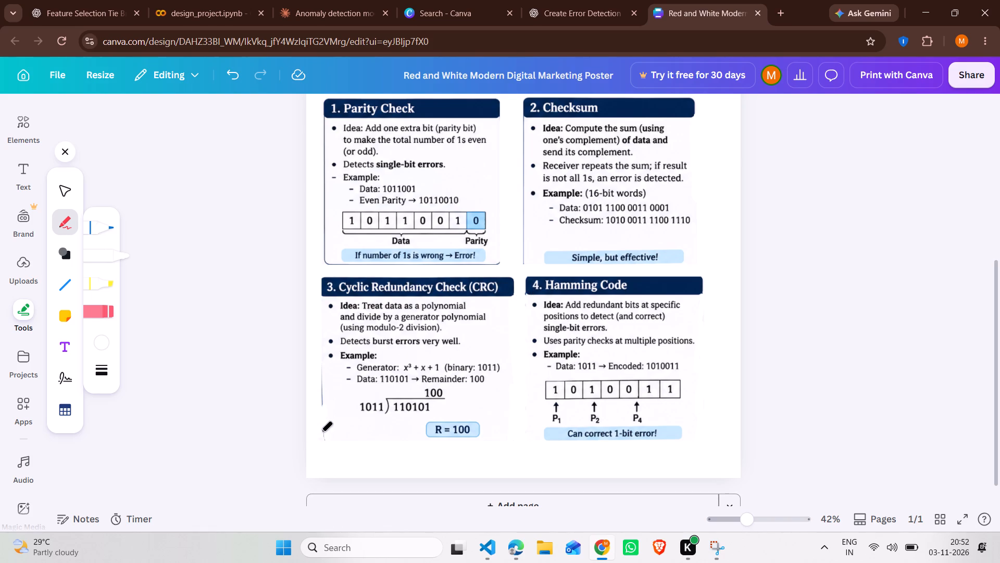
{"action": "left_click_drag", "start_coordinate": [321, 432], "coordinate": [315, 421]}
{"action": "left_click_drag", "start_coordinate": [315, 421], "coordinate": [316, 403]}
Cover the border line along the Checksum panel's left edge with white marker strokes.
{"action": "scroll", "coordinate": [316, 403], "scroll_direction": "up", "scroll_amount": 3}
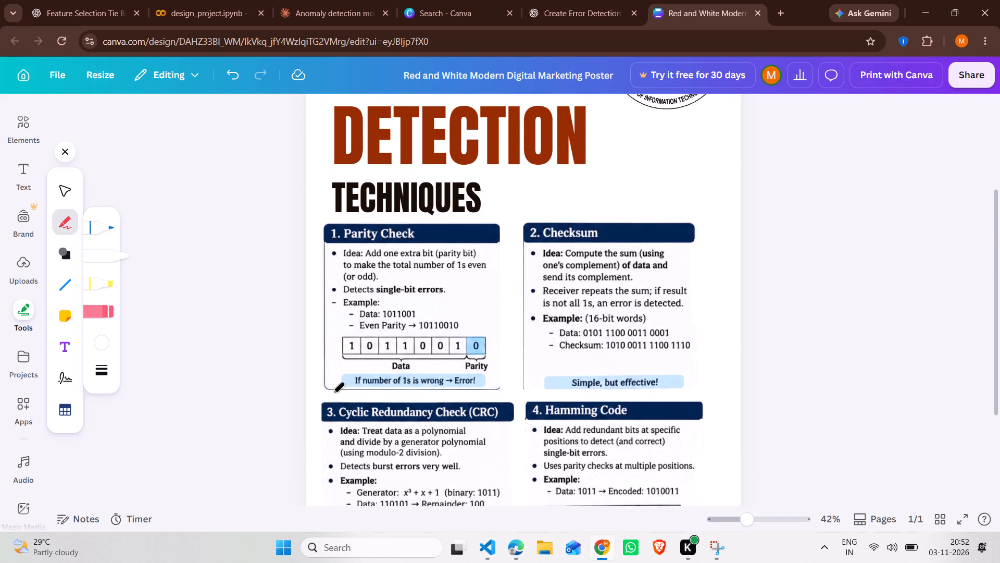
{"action": "left_click_drag", "start_coordinate": [520, 261], "coordinate": [522, 302]}
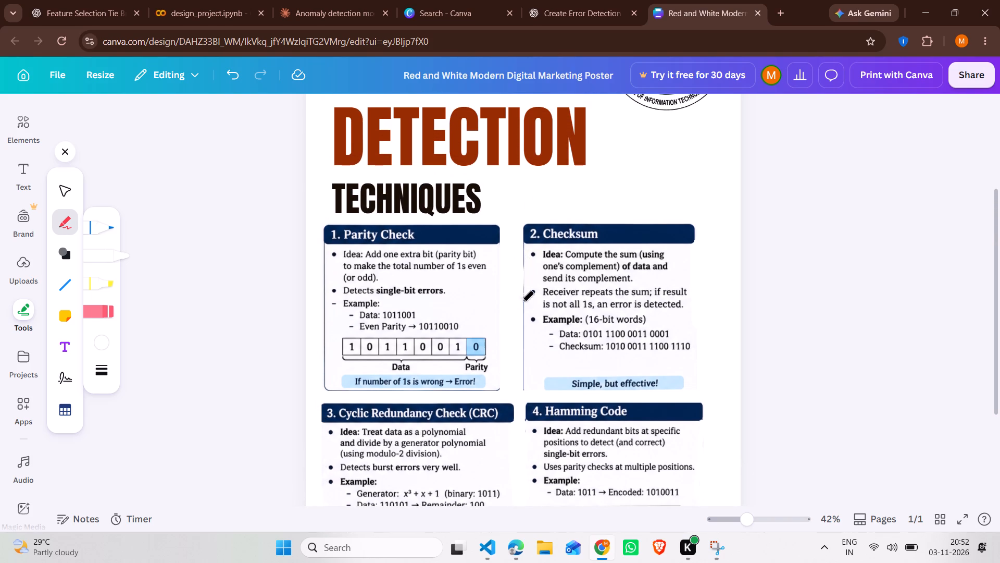
{"action": "left_click_drag", "start_coordinate": [522, 302], "coordinate": [517, 316]}
{"action": "left_click_drag", "start_coordinate": [517, 316], "coordinate": [523, 348]}
{"action": "left_click_drag", "start_coordinate": [523, 348], "coordinate": [519, 265]}
{"action": "left_click_drag", "start_coordinate": [519, 265], "coordinate": [519, 266]}
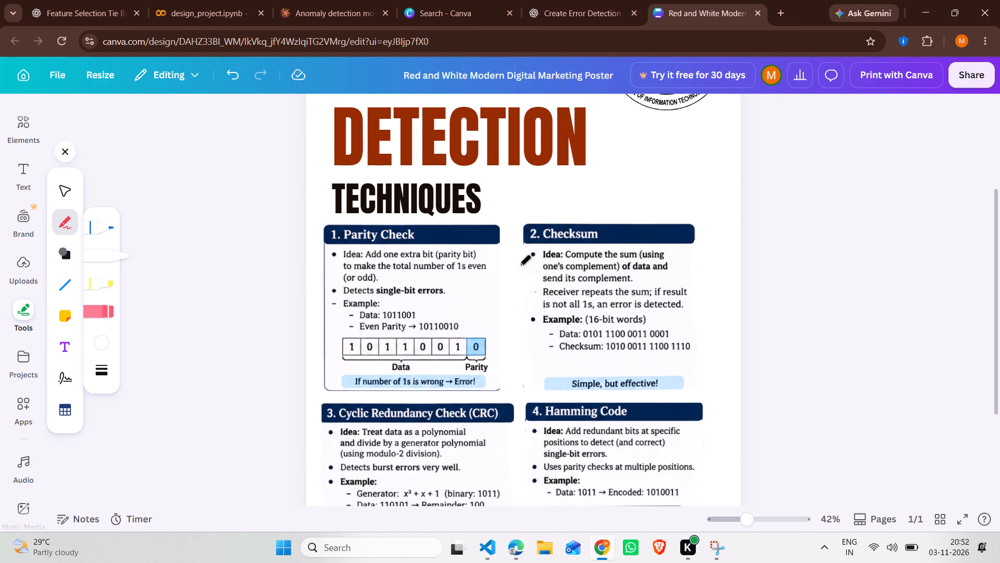
{"action": "left_click_drag", "start_coordinate": [519, 266], "coordinate": [521, 245]}
{"action": "left_click_drag", "start_coordinate": [521, 245], "coordinate": [516, 315]}
Cover the border line along the Parity Check panel's left edge, down to its lower corner, with white marker strokes.
{"action": "left_click_drag", "start_coordinate": [321, 315], "coordinate": [319, 263]}
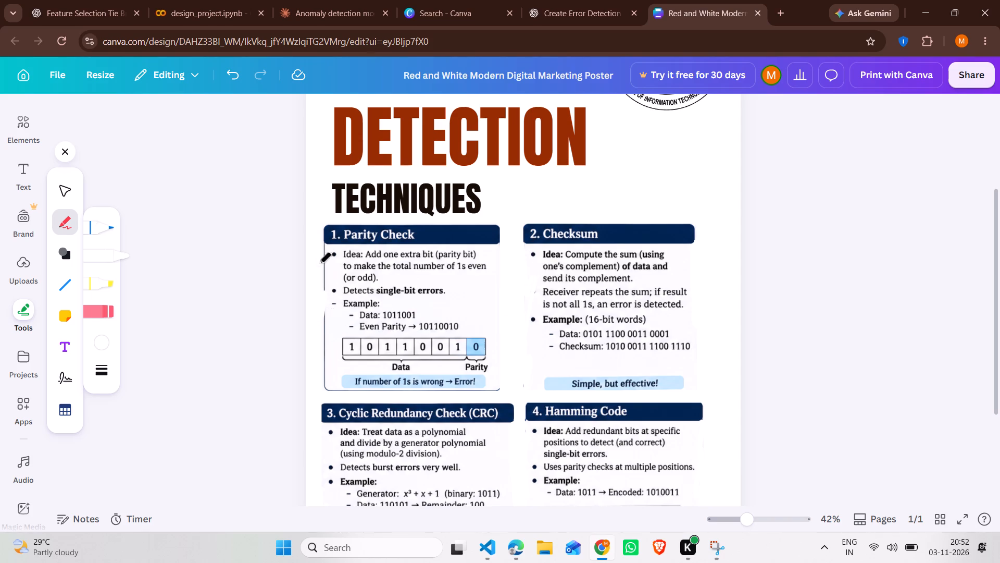
{"action": "left_click_drag", "start_coordinate": [319, 263], "coordinate": [321, 250]}
{"action": "left_click_drag", "start_coordinate": [321, 250], "coordinate": [323, 246]}
{"action": "left_click_drag", "start_coordinate": [323, 246], "coordinate": [318, 337]}
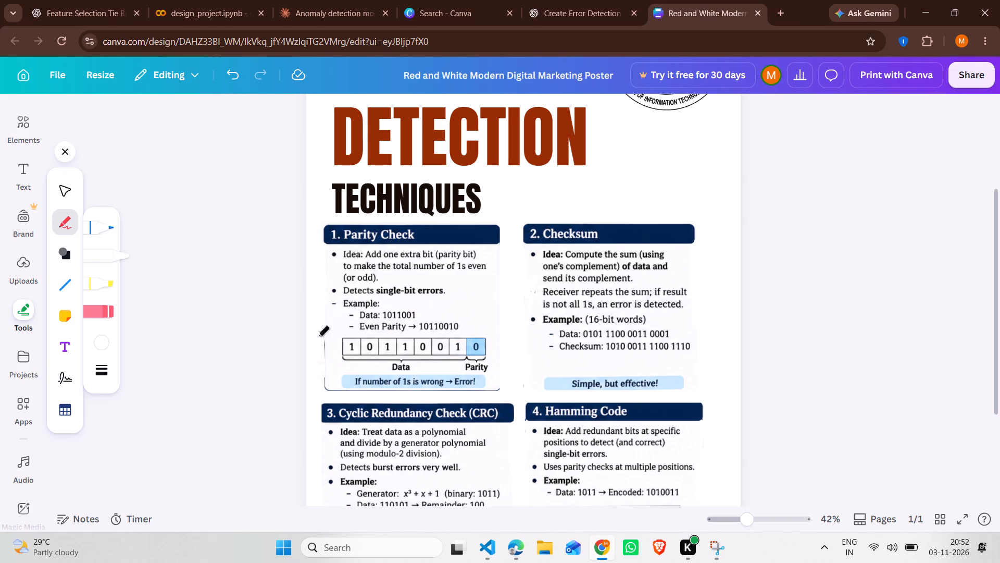
{"action": "left_click_drag", "start_coordinate": [318, 337], "coordinate": [327, 395]}
Cover the border line along the Parity Check panel's bottom edge with white marker strokes.
{"action": "left_click_drag", "start_coordinate": [329, 391], "coordinate": [332, 391]}
{"action": "left_click_drag", "start_coordinate": [332, 391], "coordinate": [409, 393]}
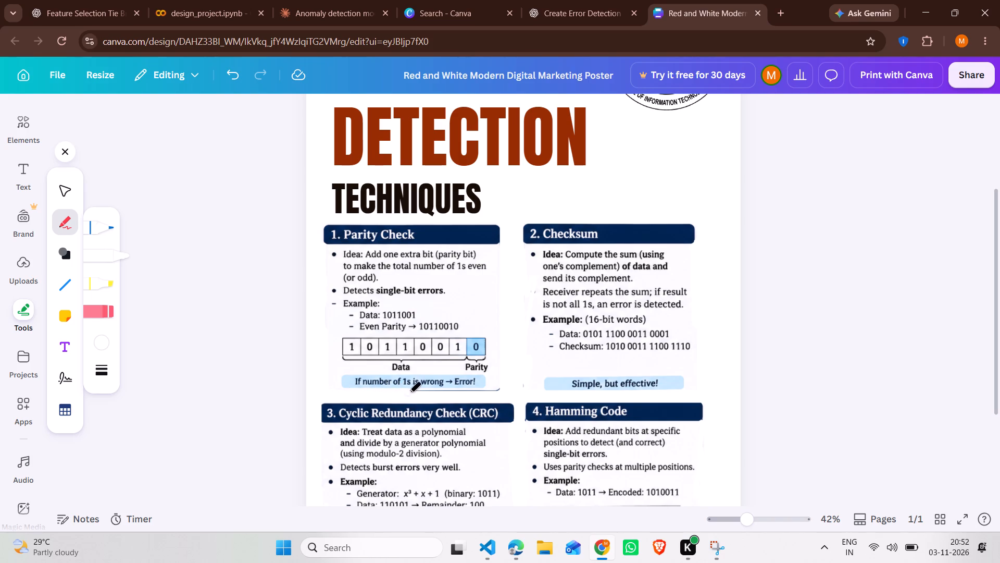